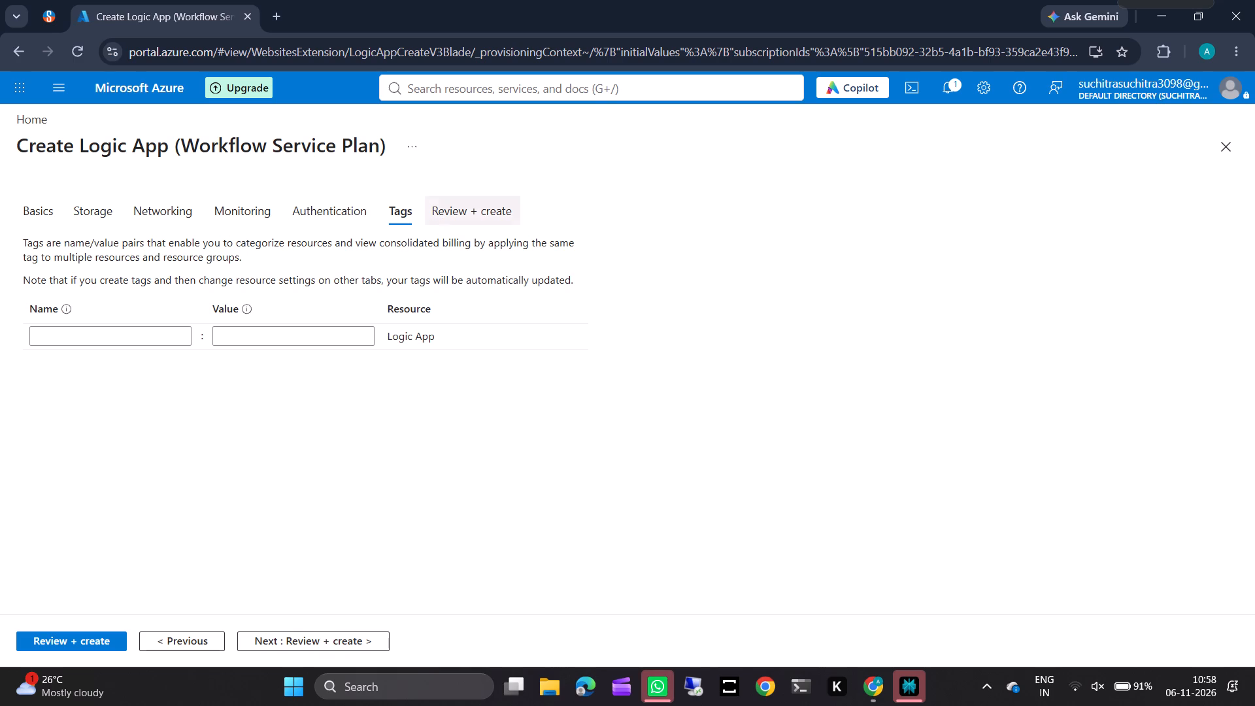
Find the Virtual machines service and start creating a new virtual machine, not a scale set.
click(440, 97)
text(virtyal)
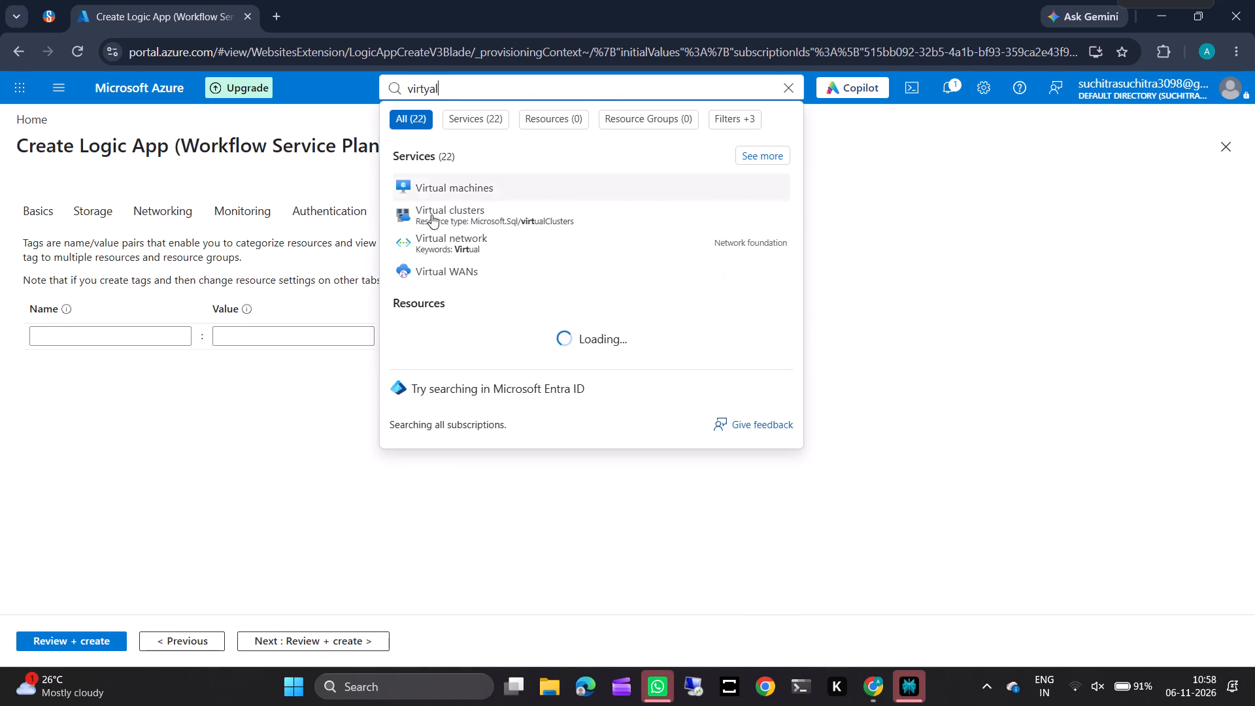
click(495, 182)
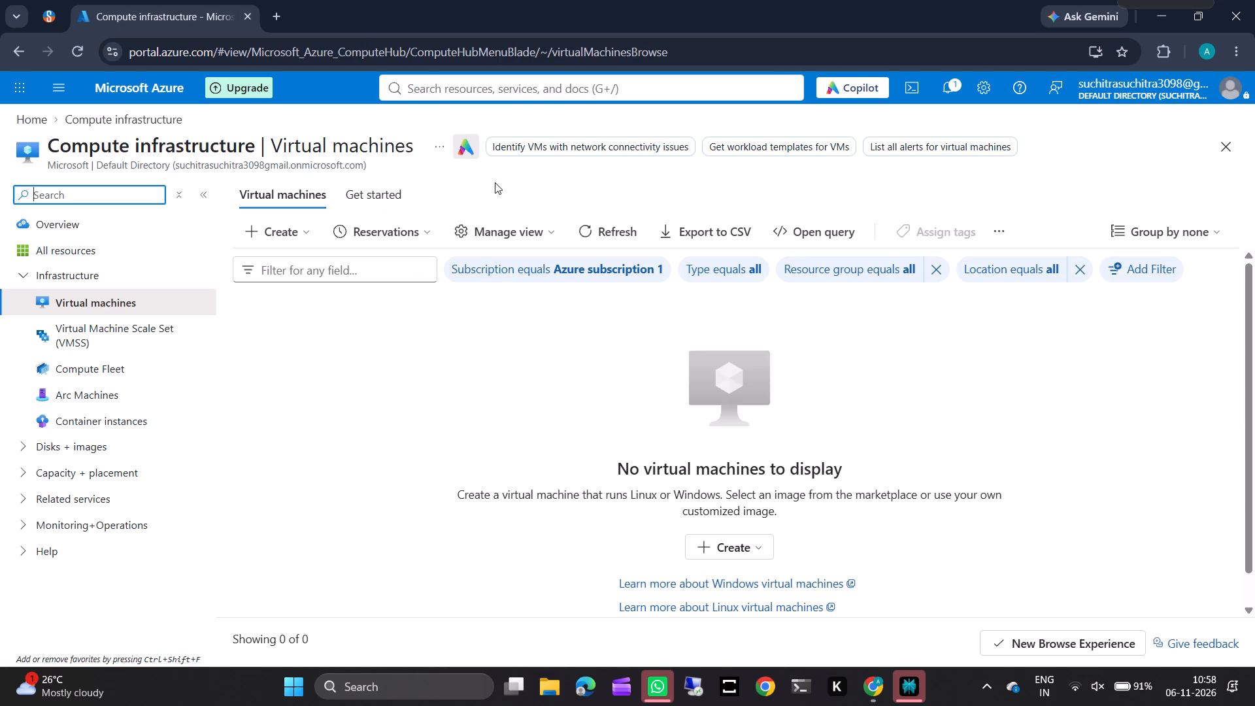
click(286, 232)
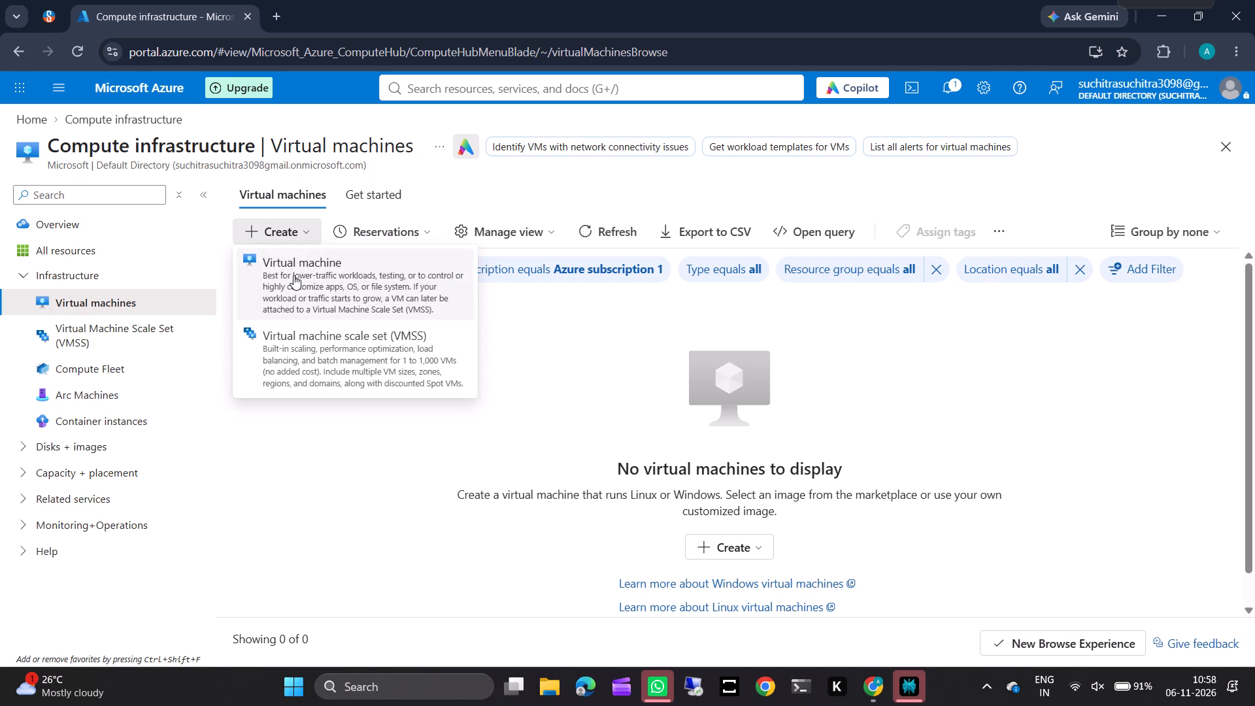
click(293, 275)
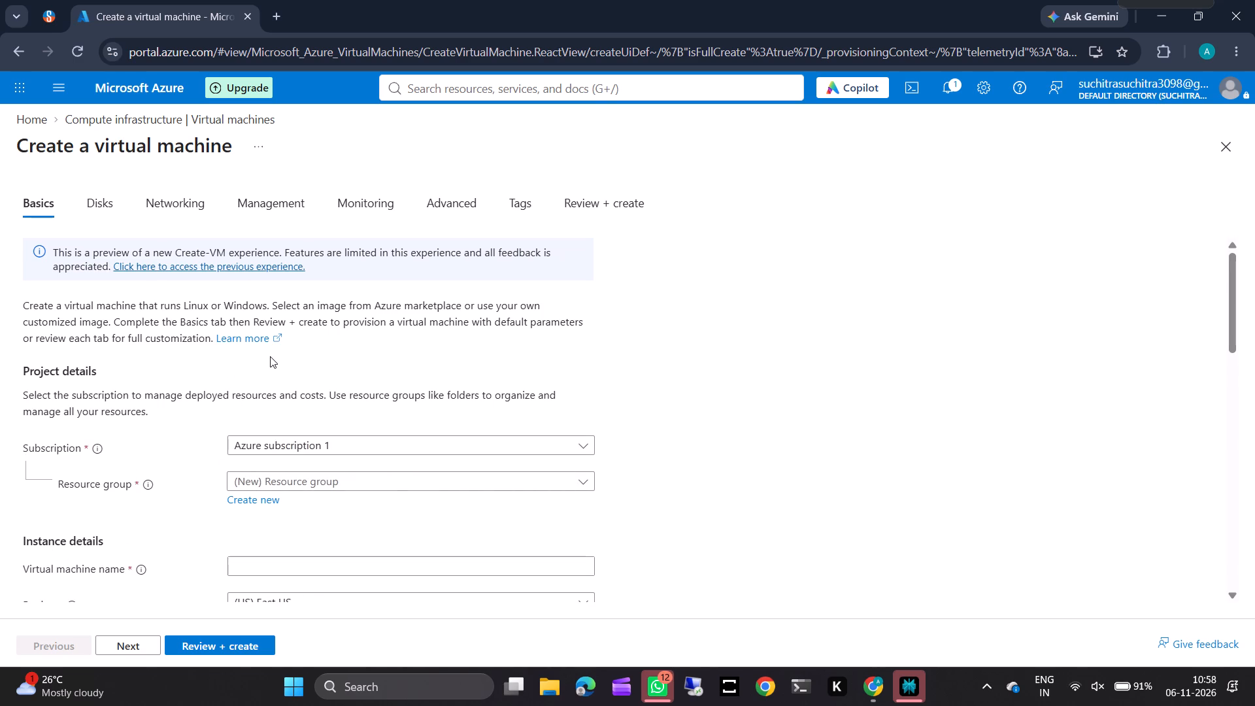
Assign the new virtual machine to the existing resource group amrutha.
scroll(270, 356, down, 1)
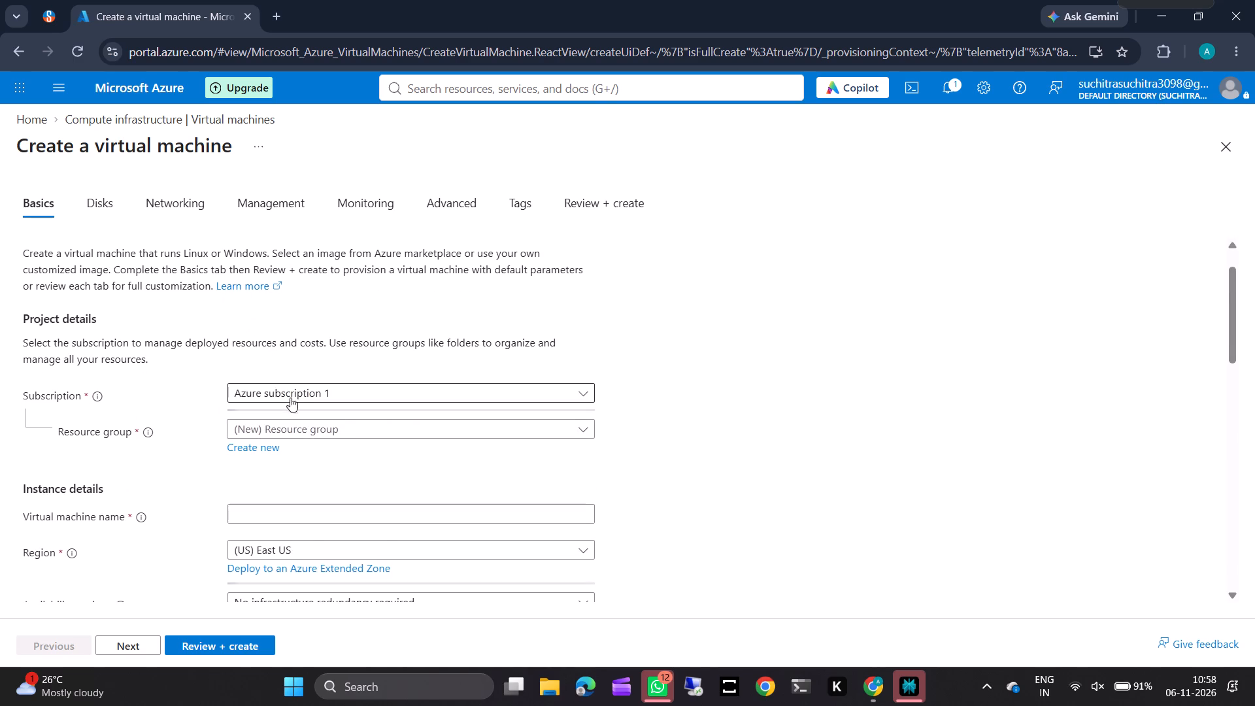
click(303, 427)
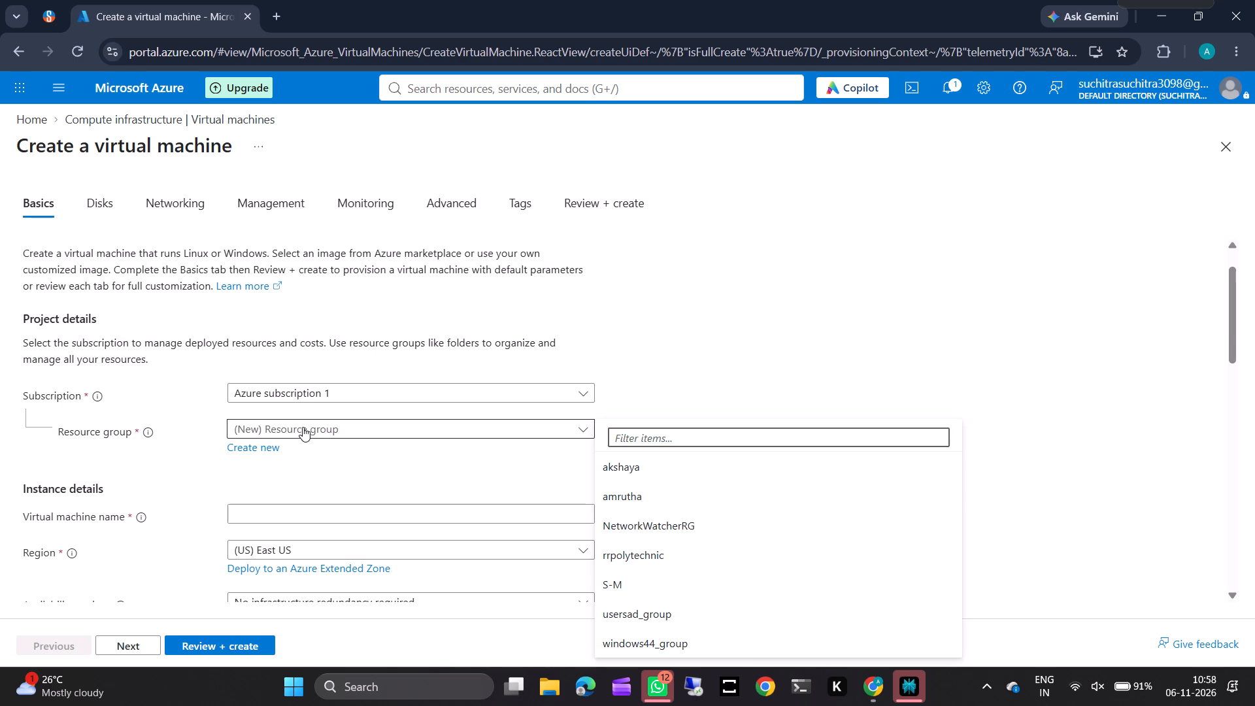
click(625, 491)
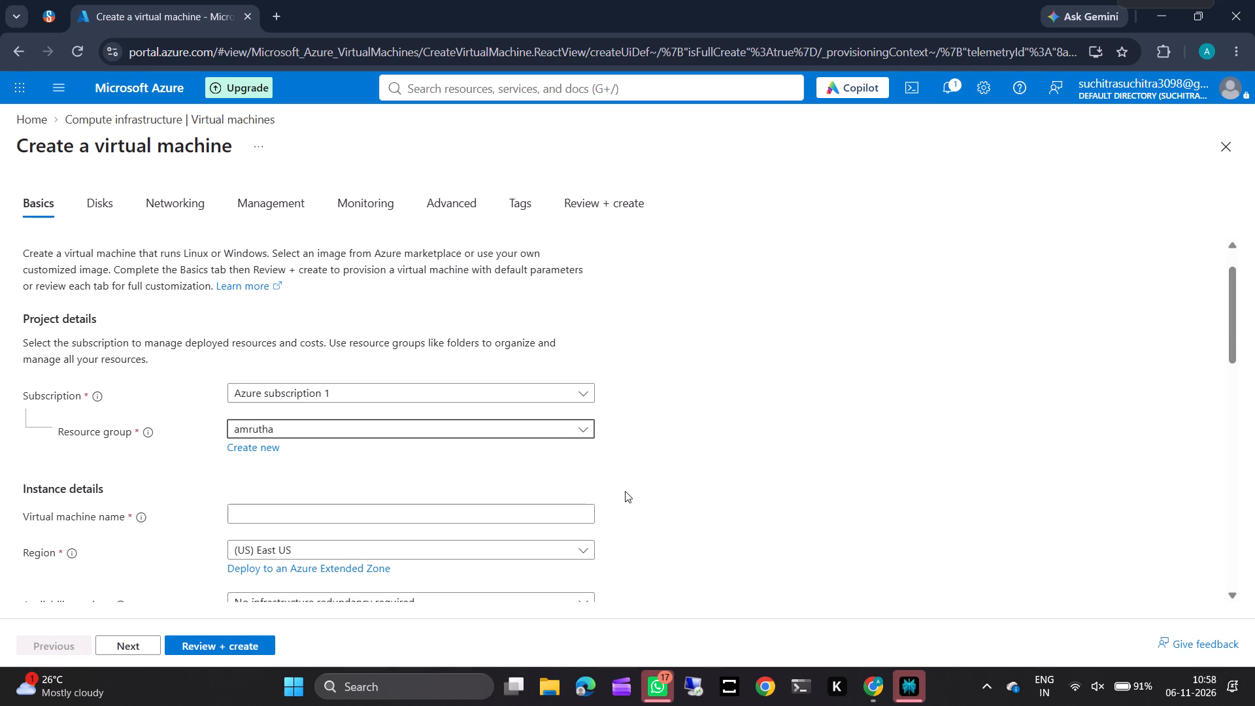
Name the virtual machine Windows-1 in the instance details.
scroll(412, 467, down, 1)
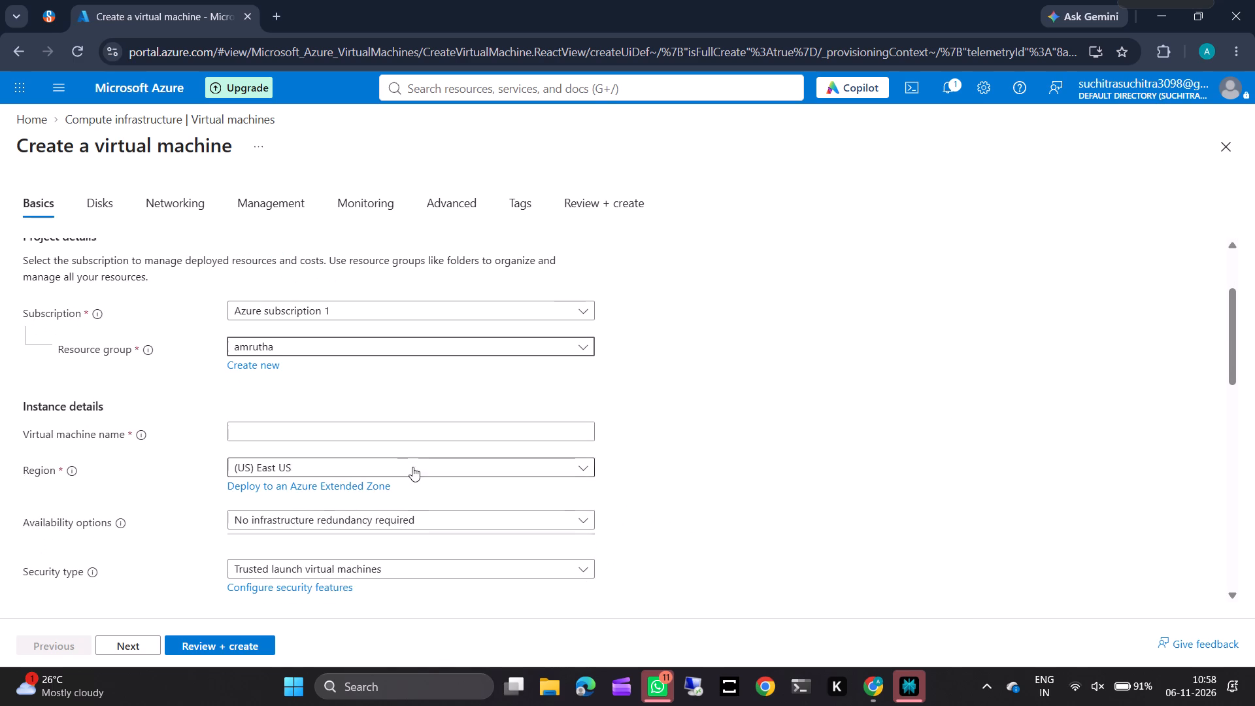
click(357, 427)
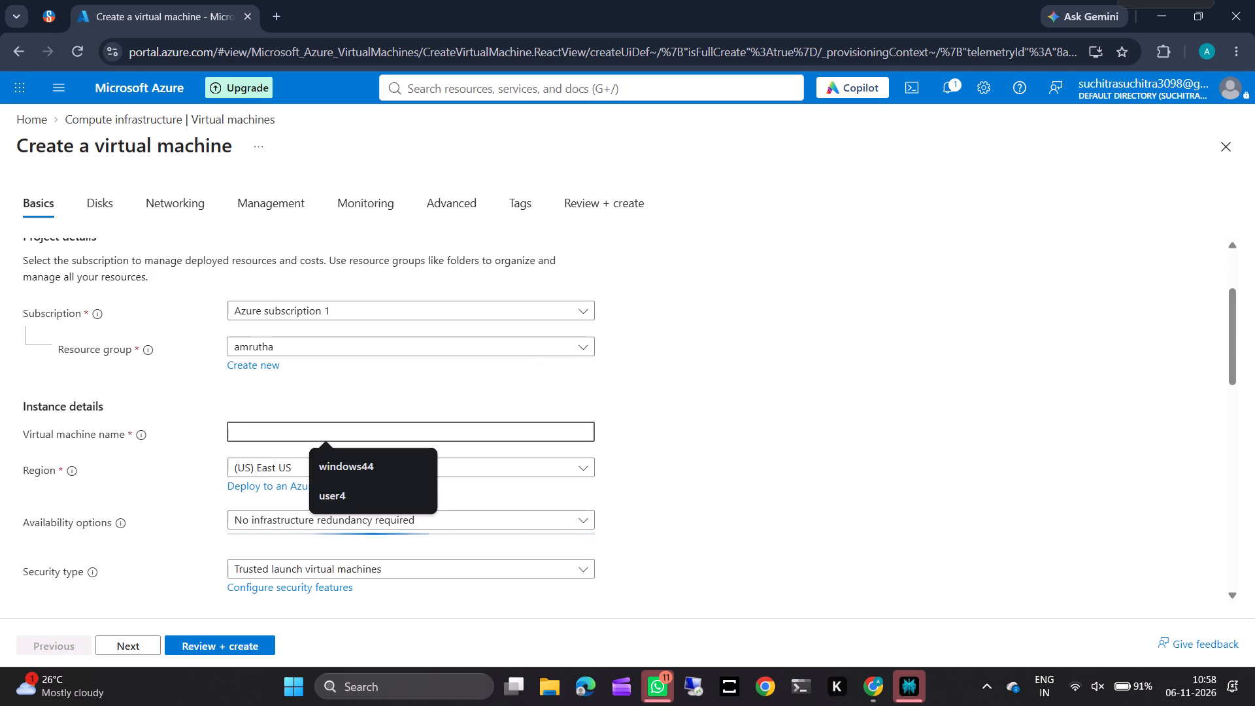
key(shift+w)
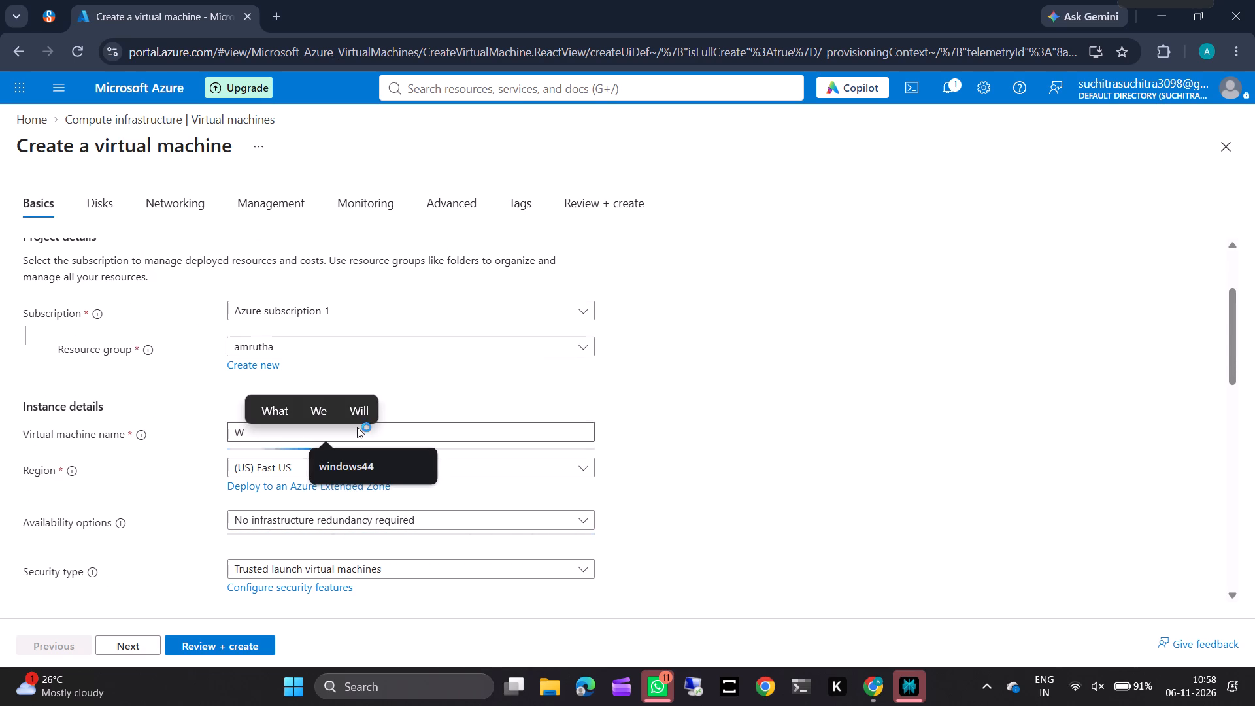
key(BackSpace)
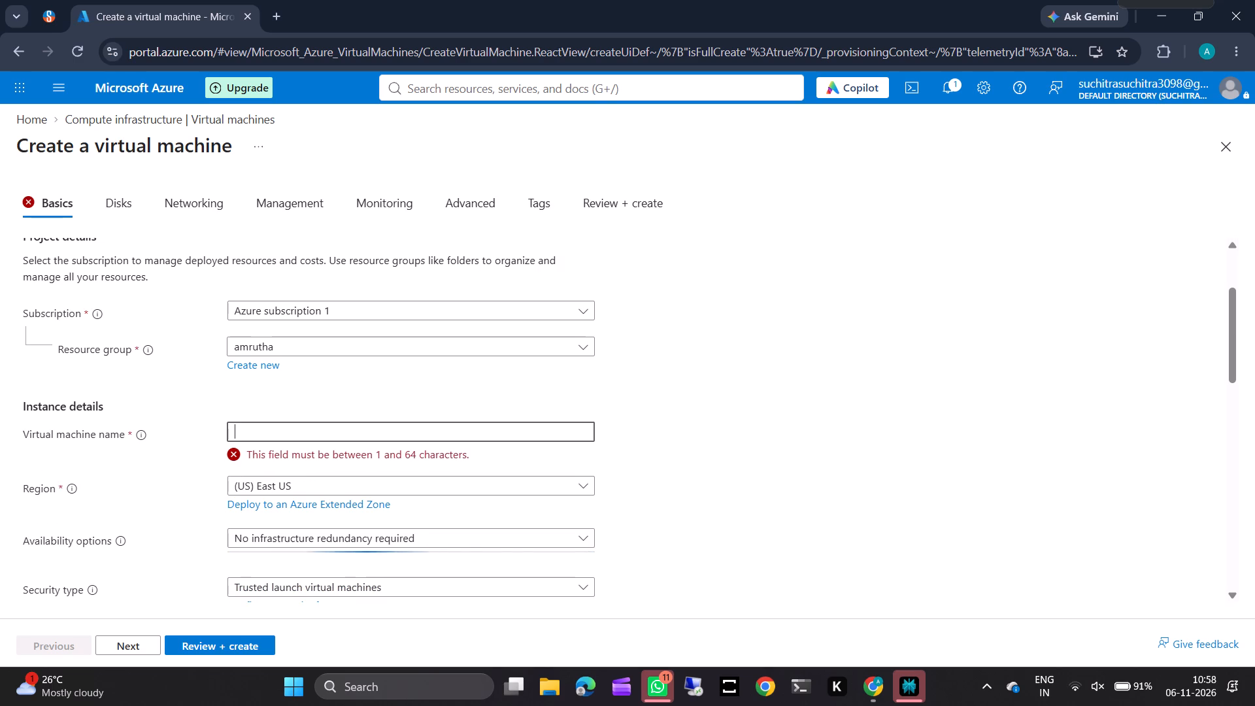
text(Win)
text(dow)
key(s)
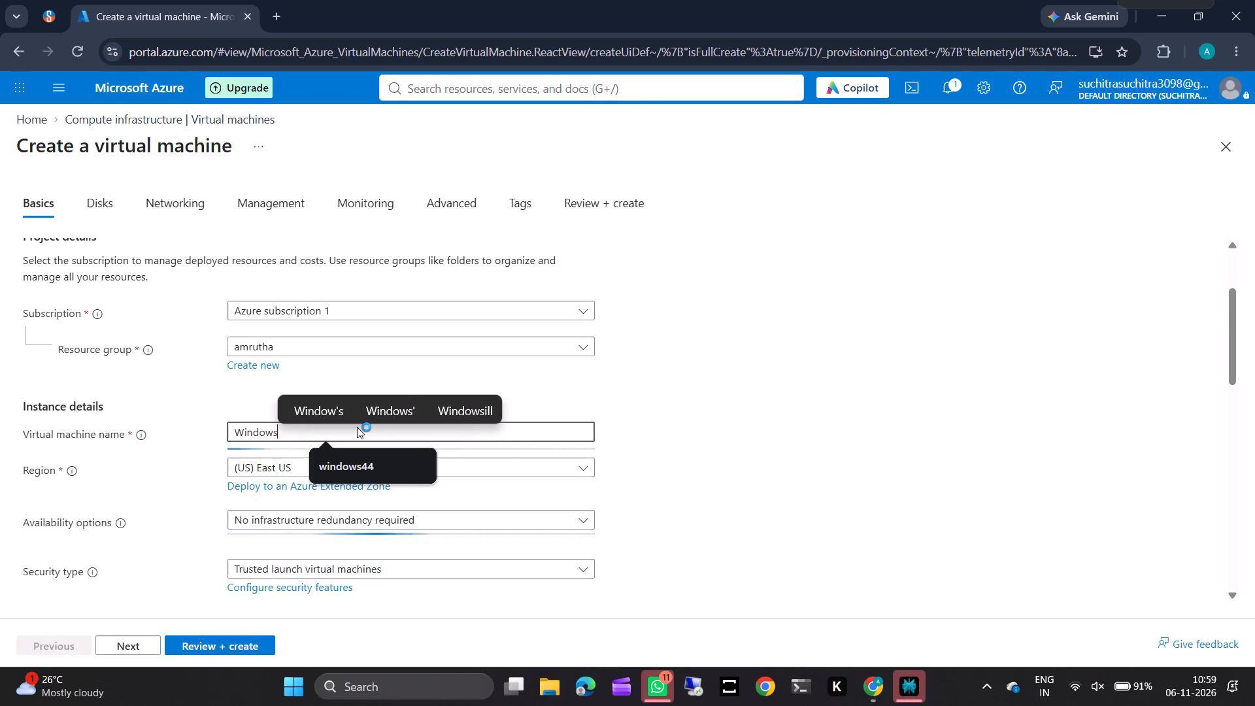
text(-1)
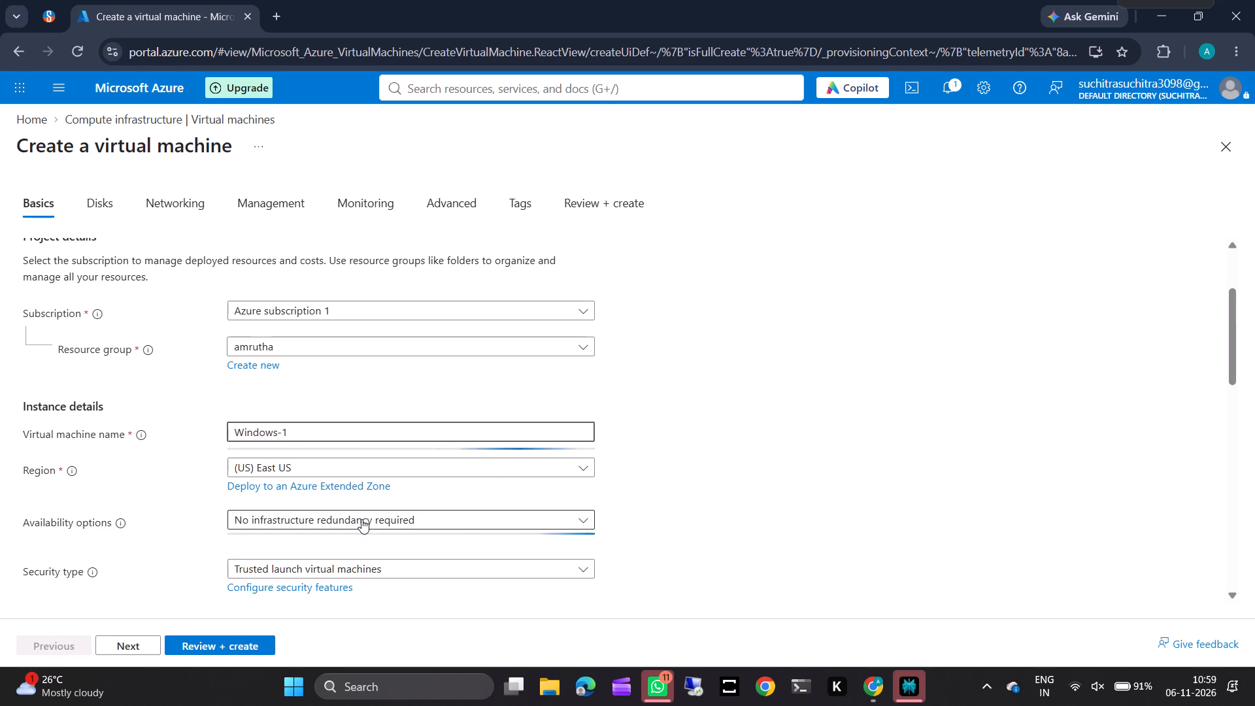
Open the virtual machine's region choices and look through the available regions.
scroll(361, 519, down, 1)
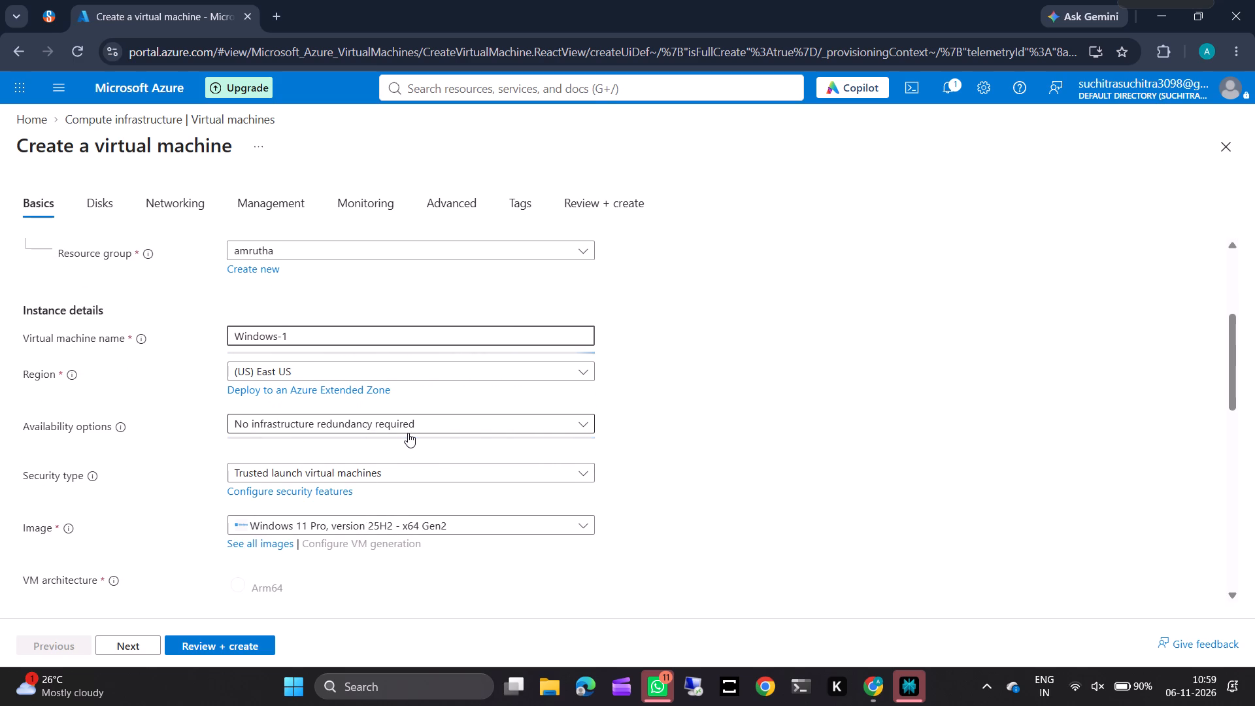
scroll(354, 434, down, 1)
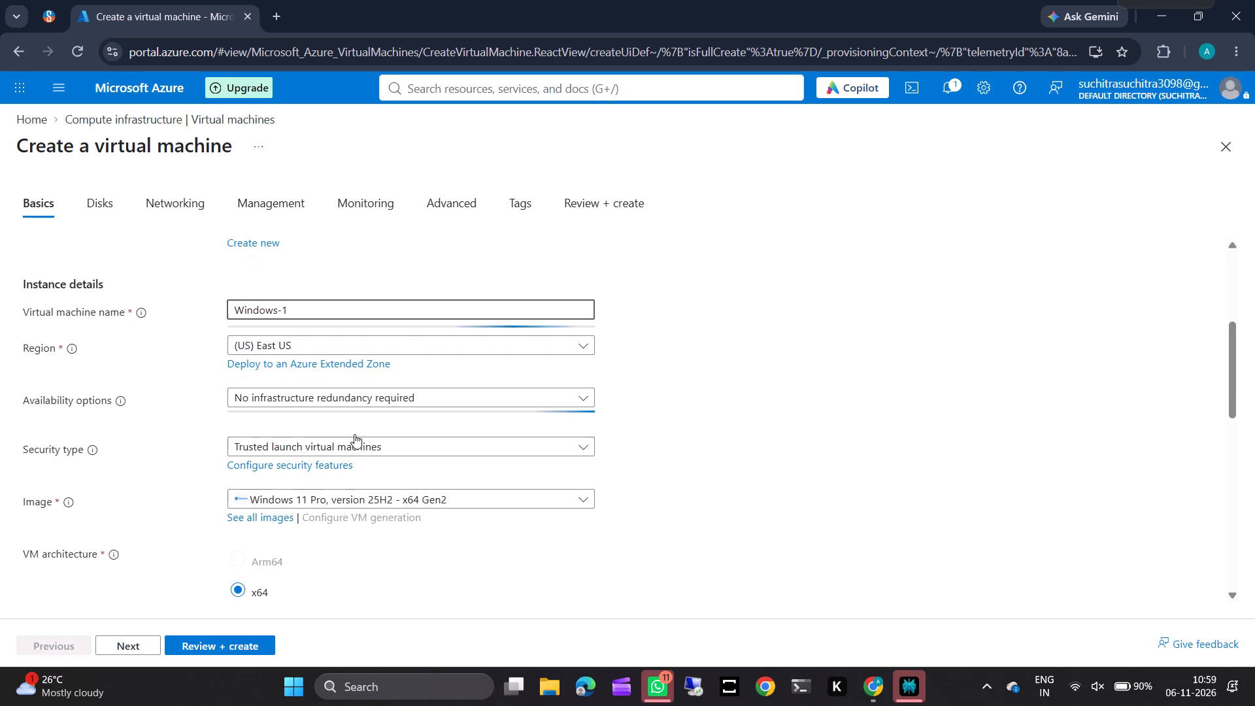
scroll(354, 434, down, 1)
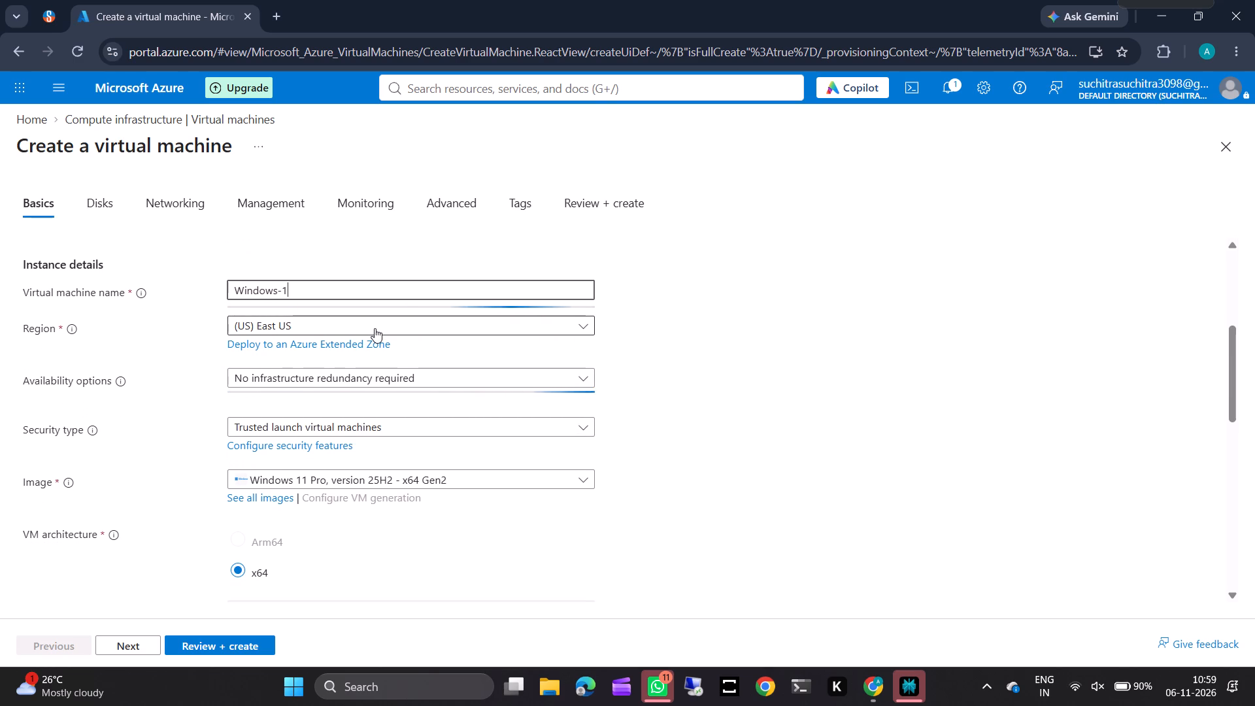
click(375, 328)
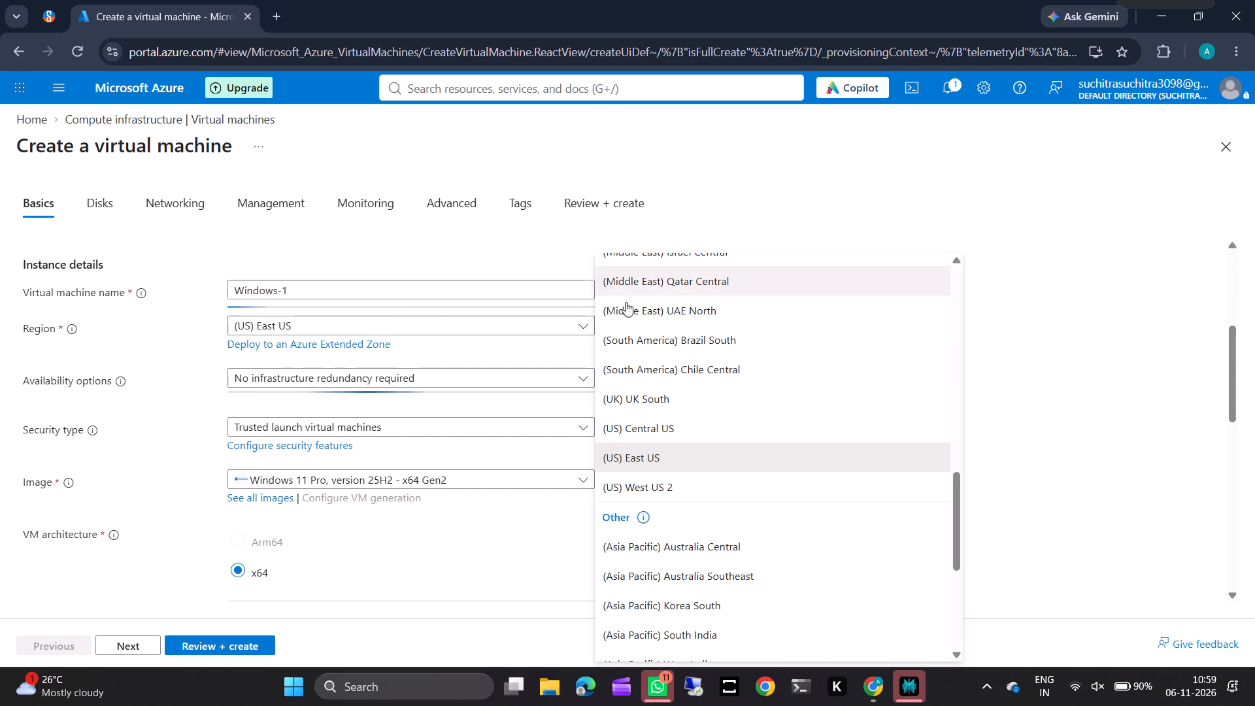
scroll(667, 377, up, 3)
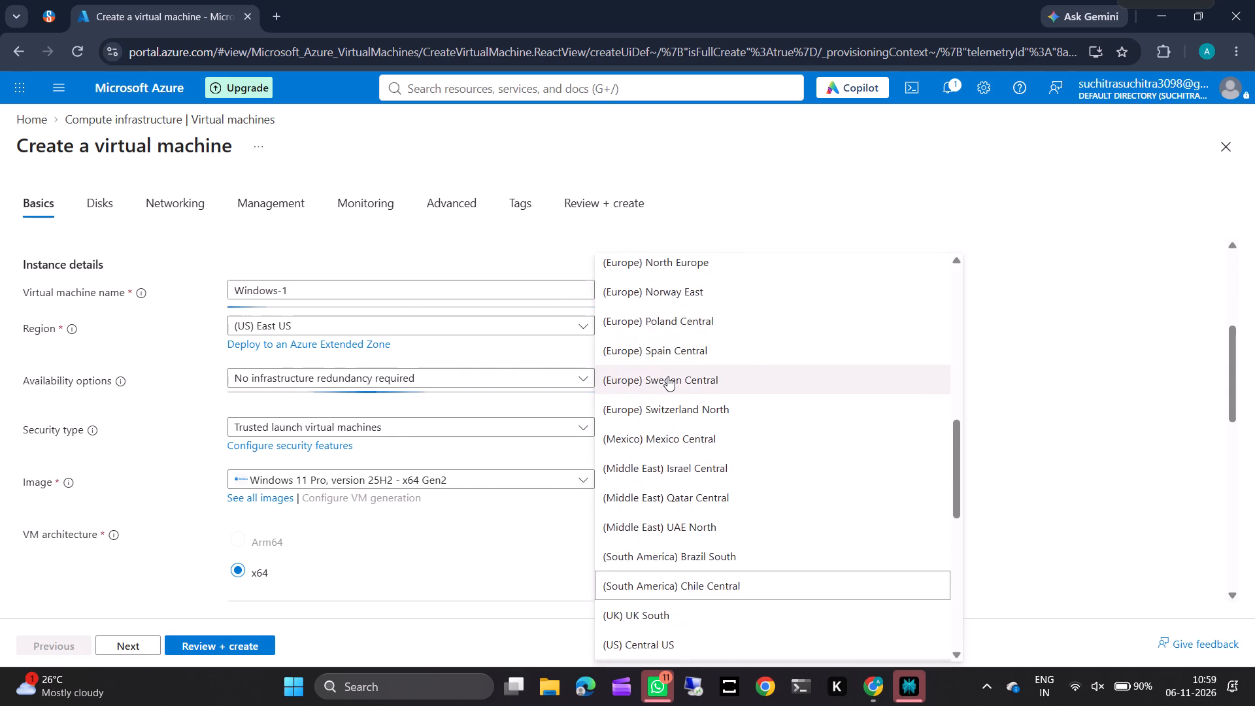
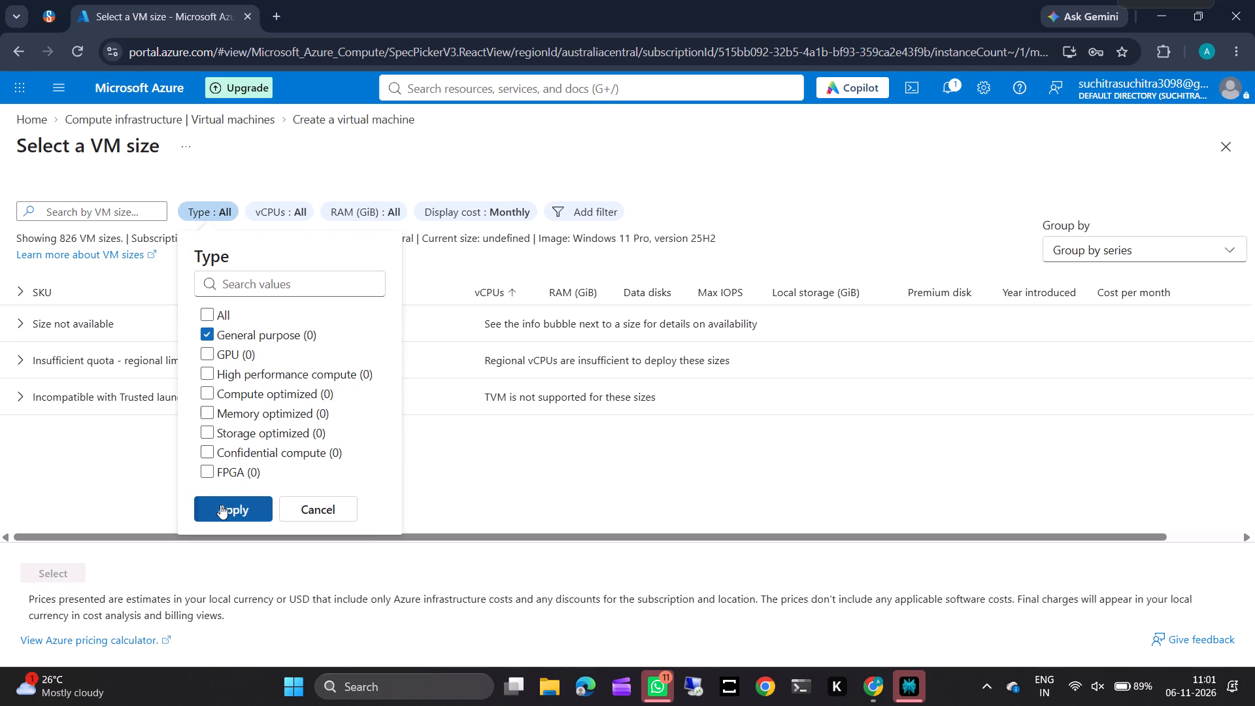
Search the available VM sizes for "windo" and clear the search.
click(115, 210)
key(w)
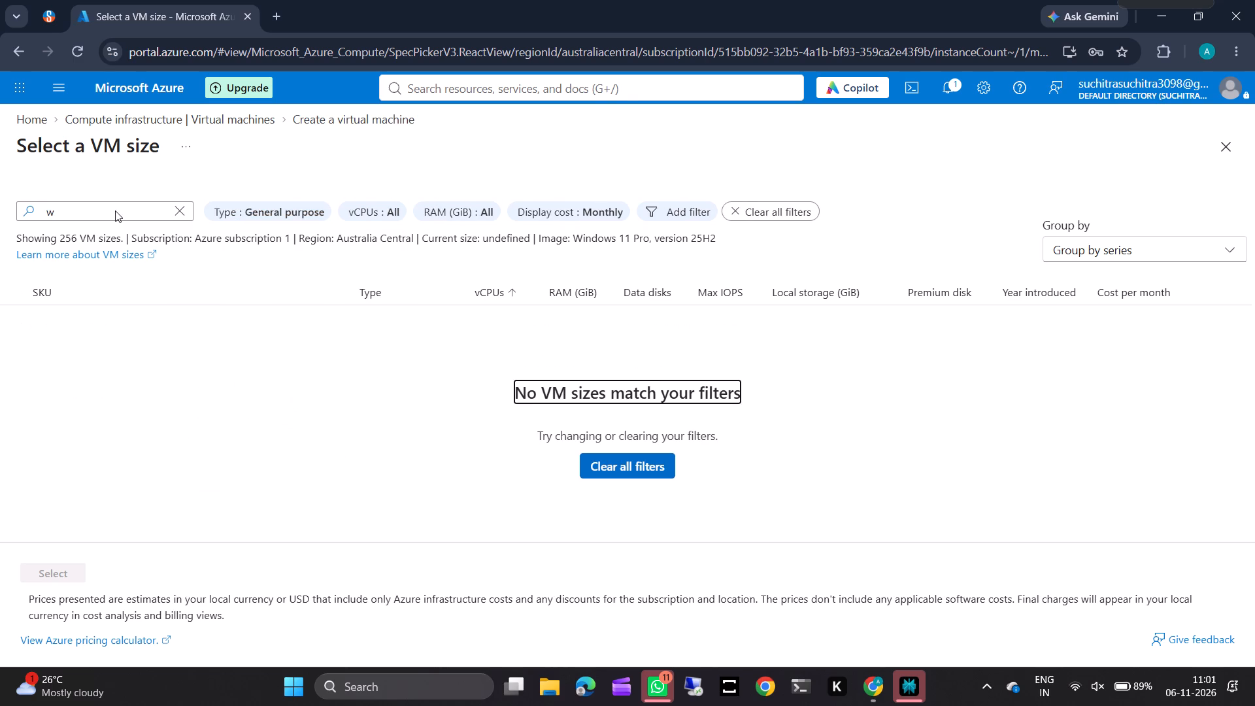
text(indo)
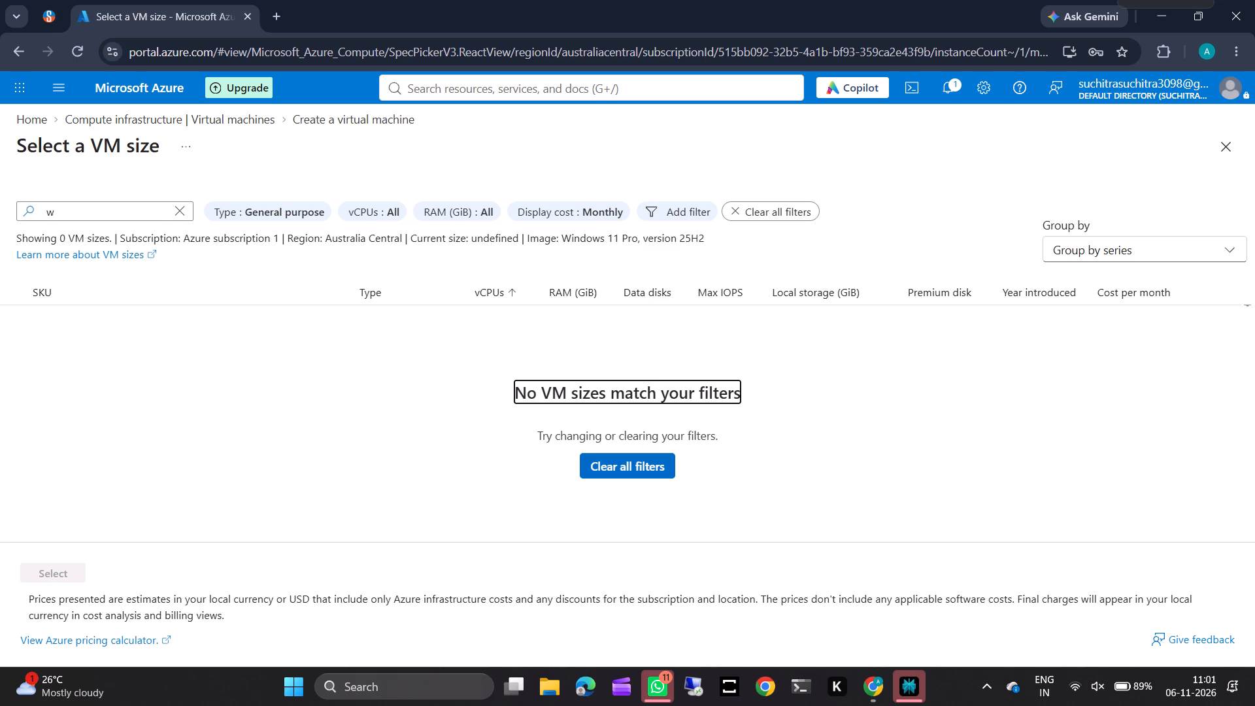
click(184, 208)
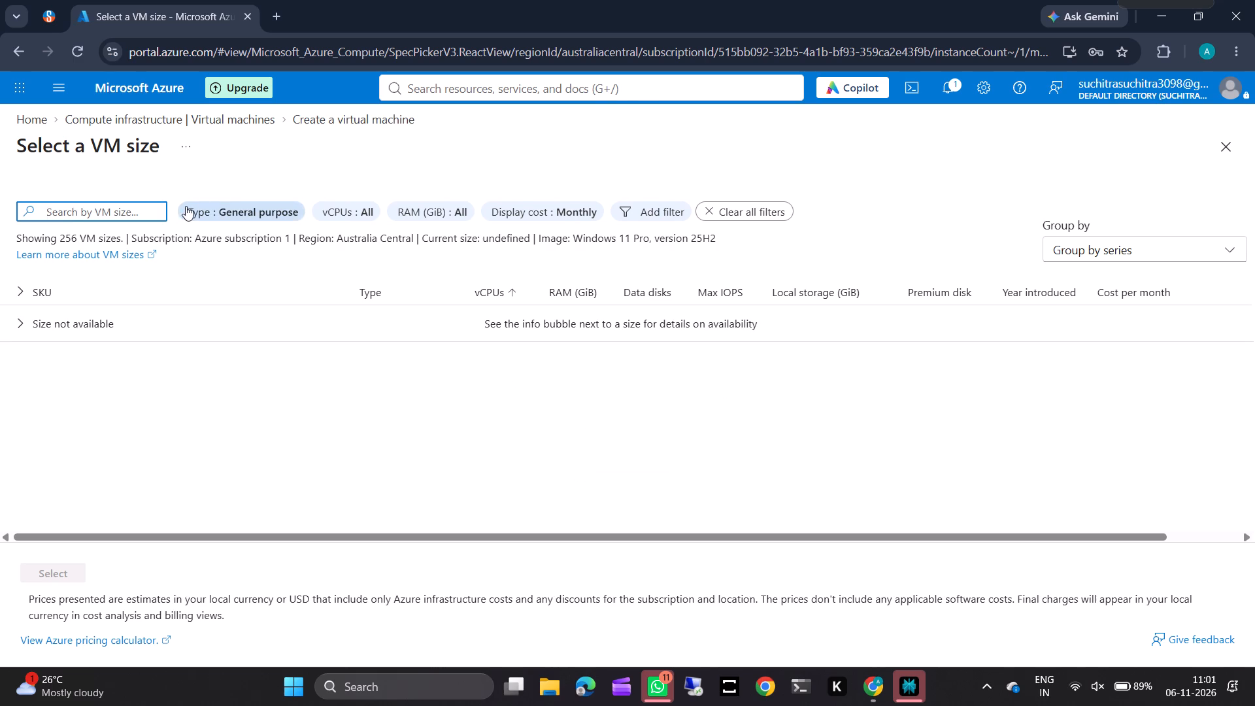
Leave the size selection for the Virtual machines list and start creating a new virtual machine.
click(229, 118)
click(273, 230)
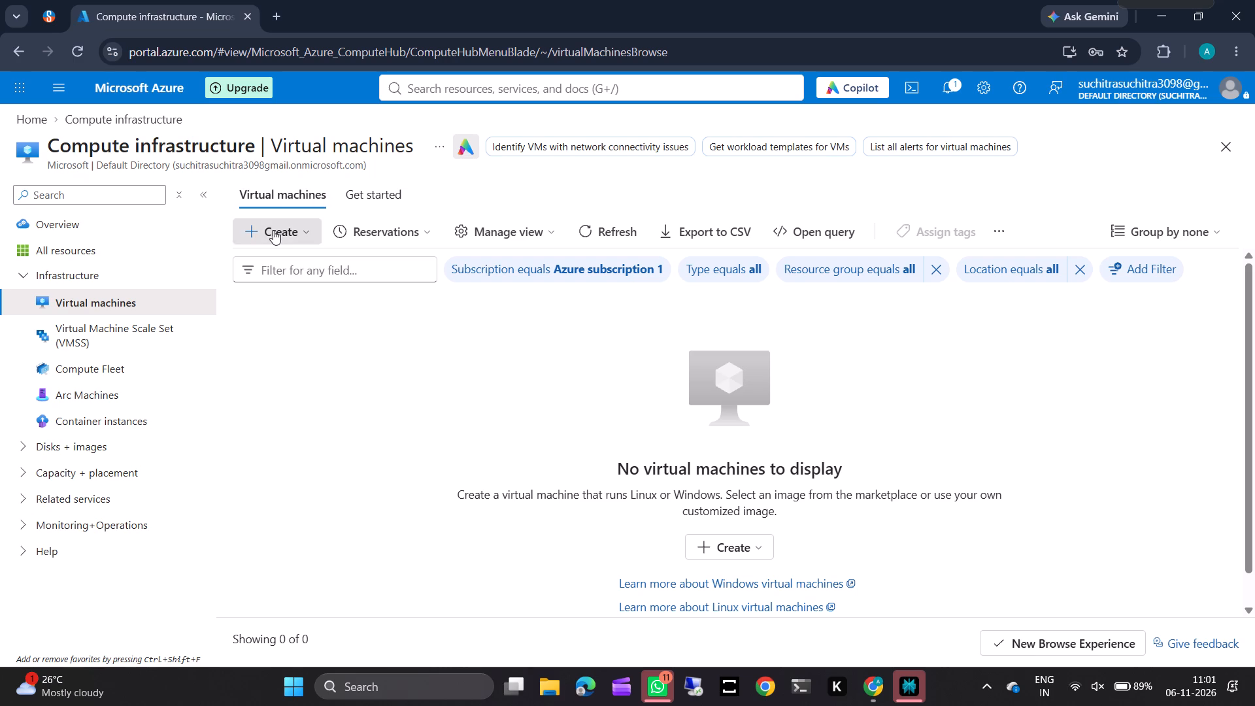
click(278, 272)
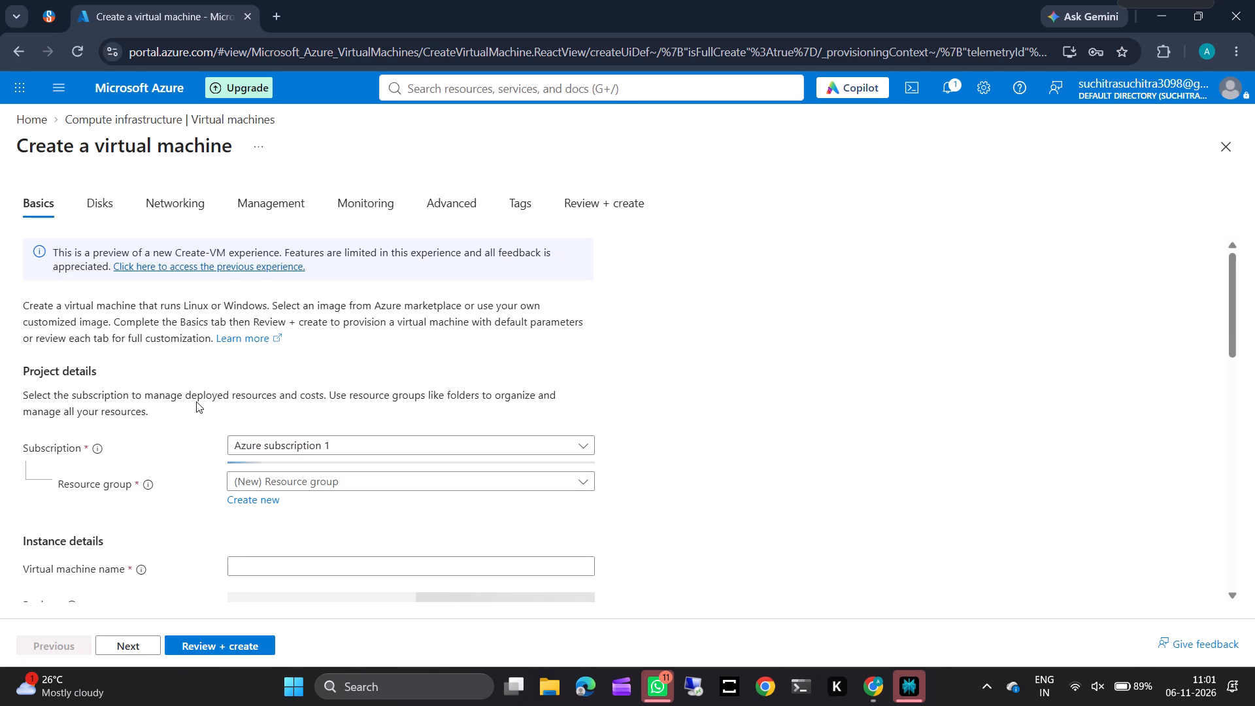
Examine the image and size choices offered for the new virtual machine.
scroll(220, 373, down, 2)
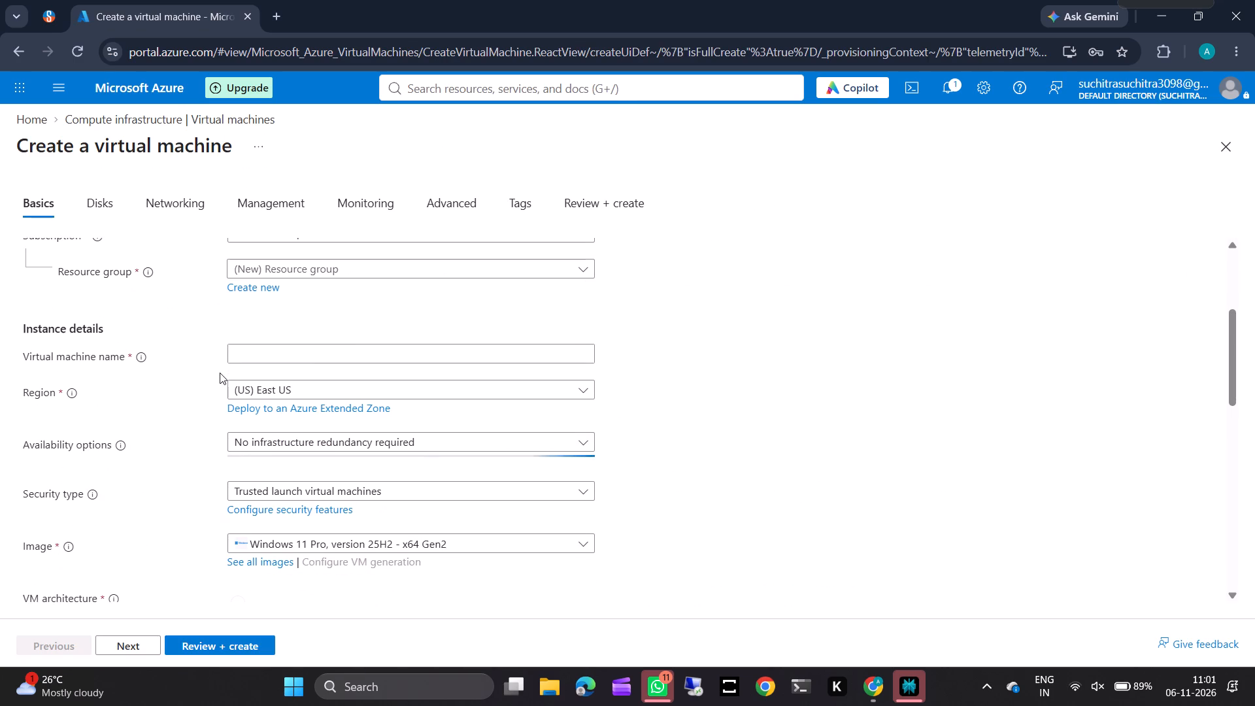
scroll(220, 373, down, 2)
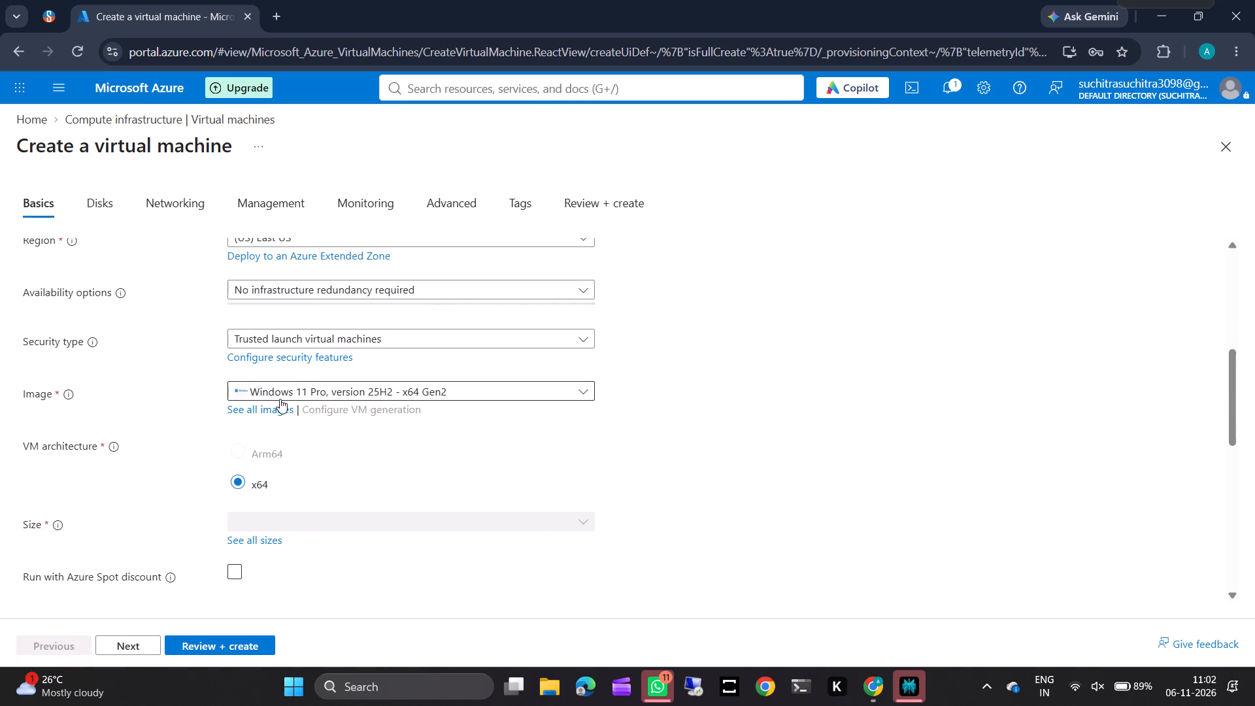
click(297, 382)
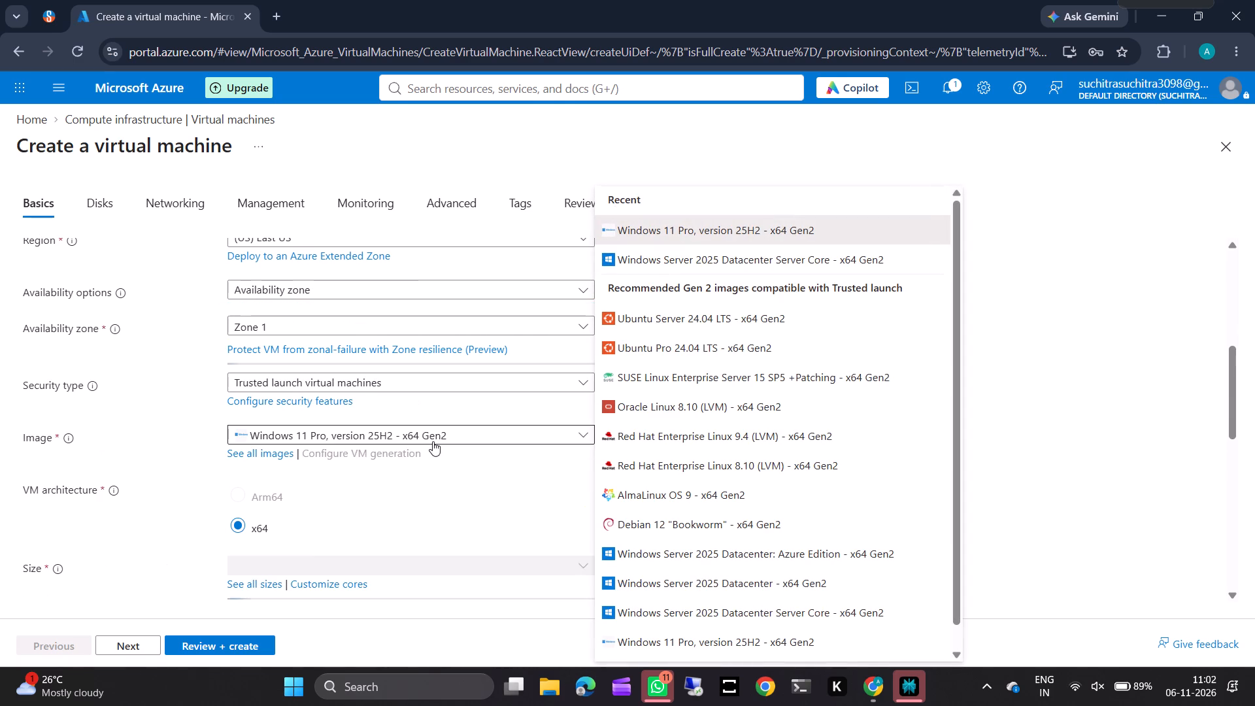
click(413, 490)
scroll(413, 490, down, 1)
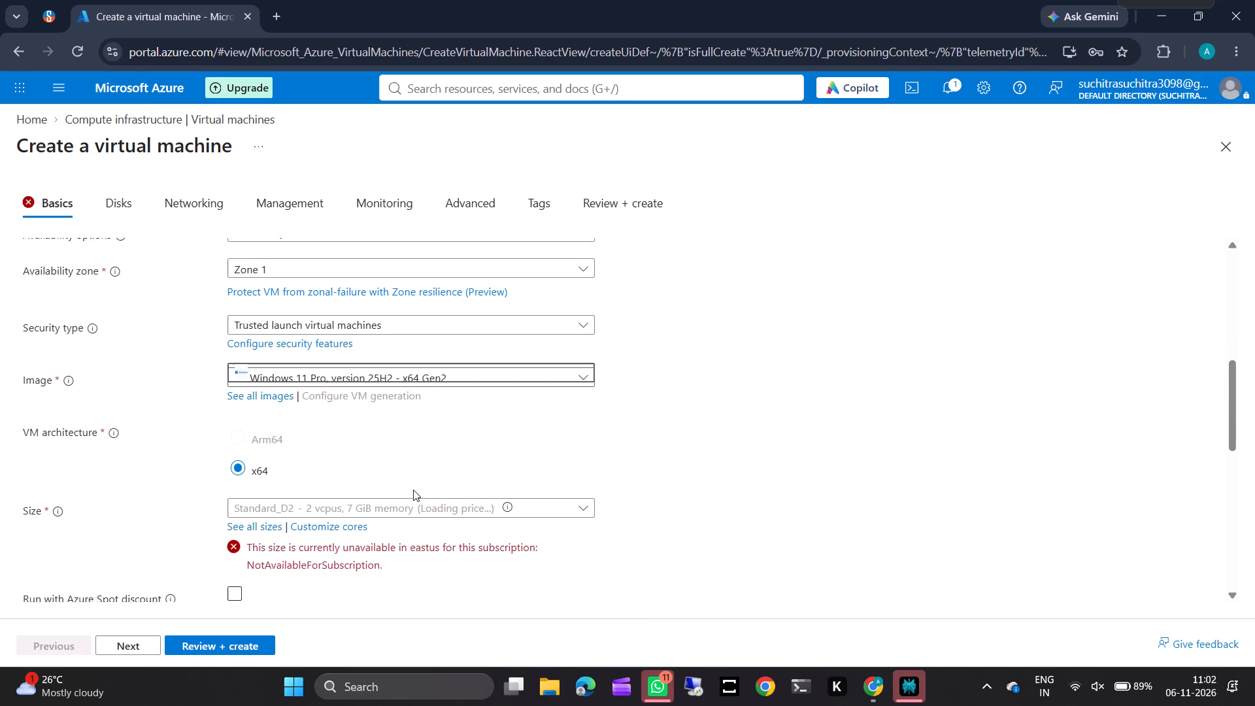
scroll(413, 490, down, 1)
click(405, 496)
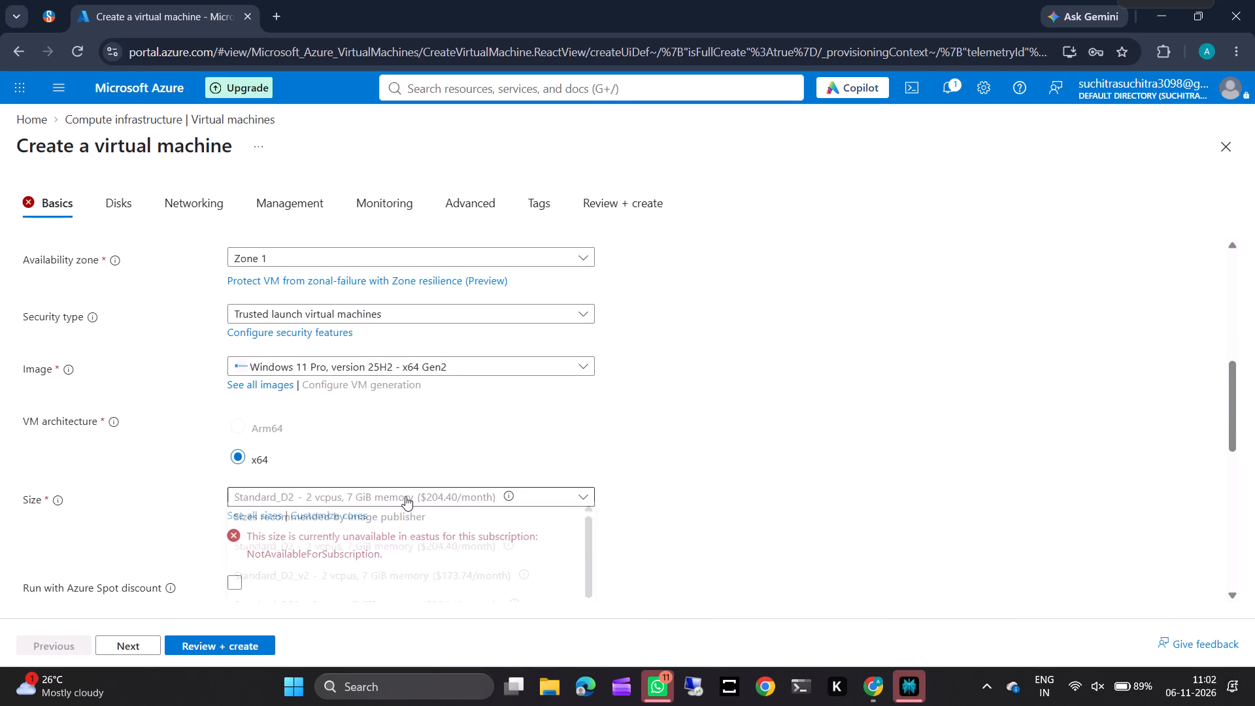
click(274, 445)
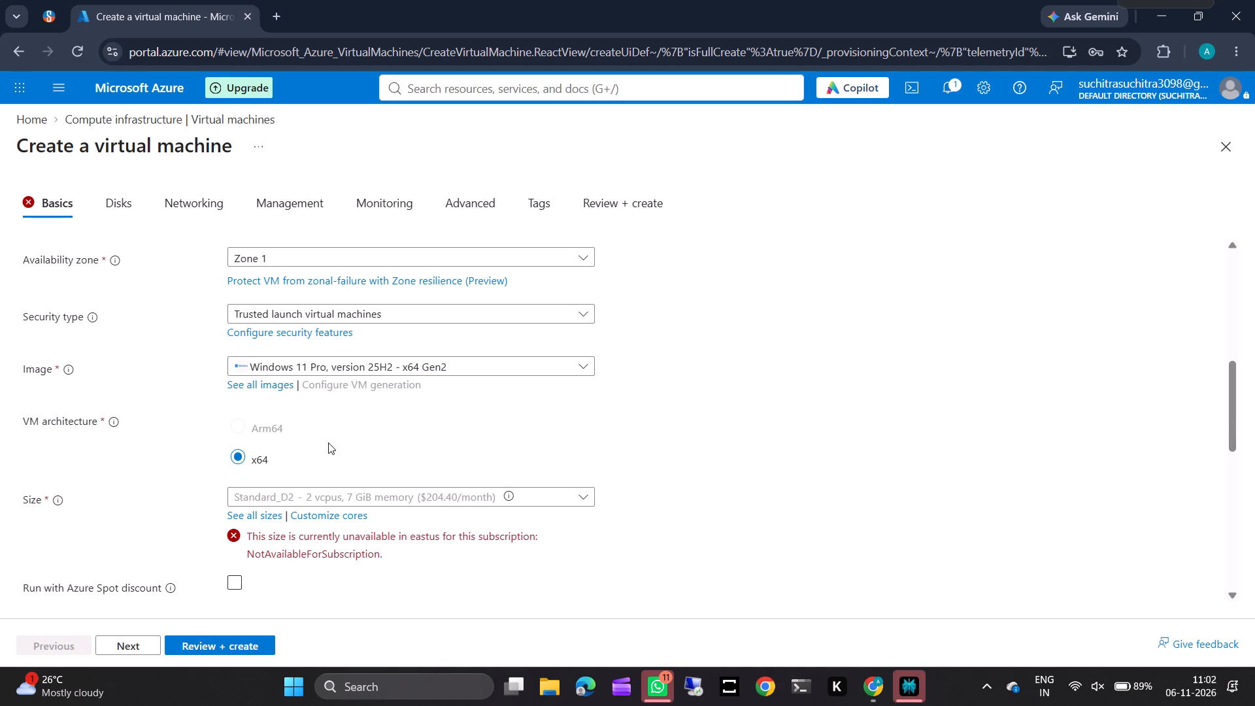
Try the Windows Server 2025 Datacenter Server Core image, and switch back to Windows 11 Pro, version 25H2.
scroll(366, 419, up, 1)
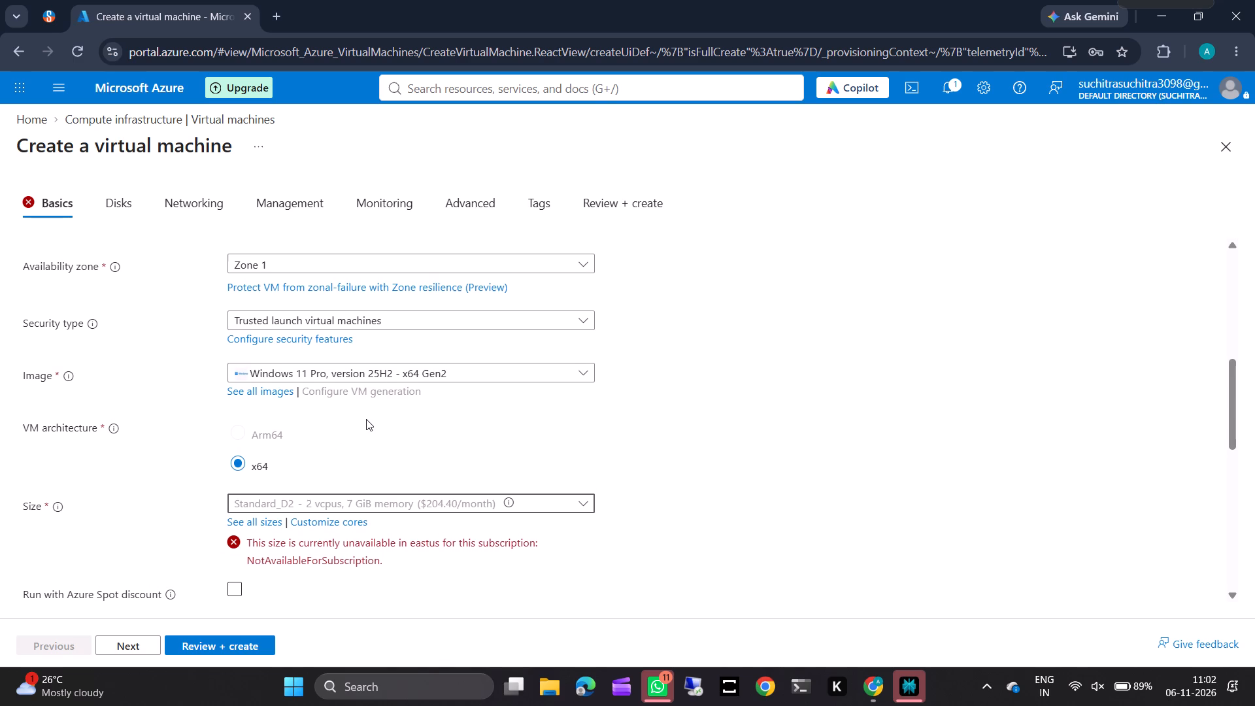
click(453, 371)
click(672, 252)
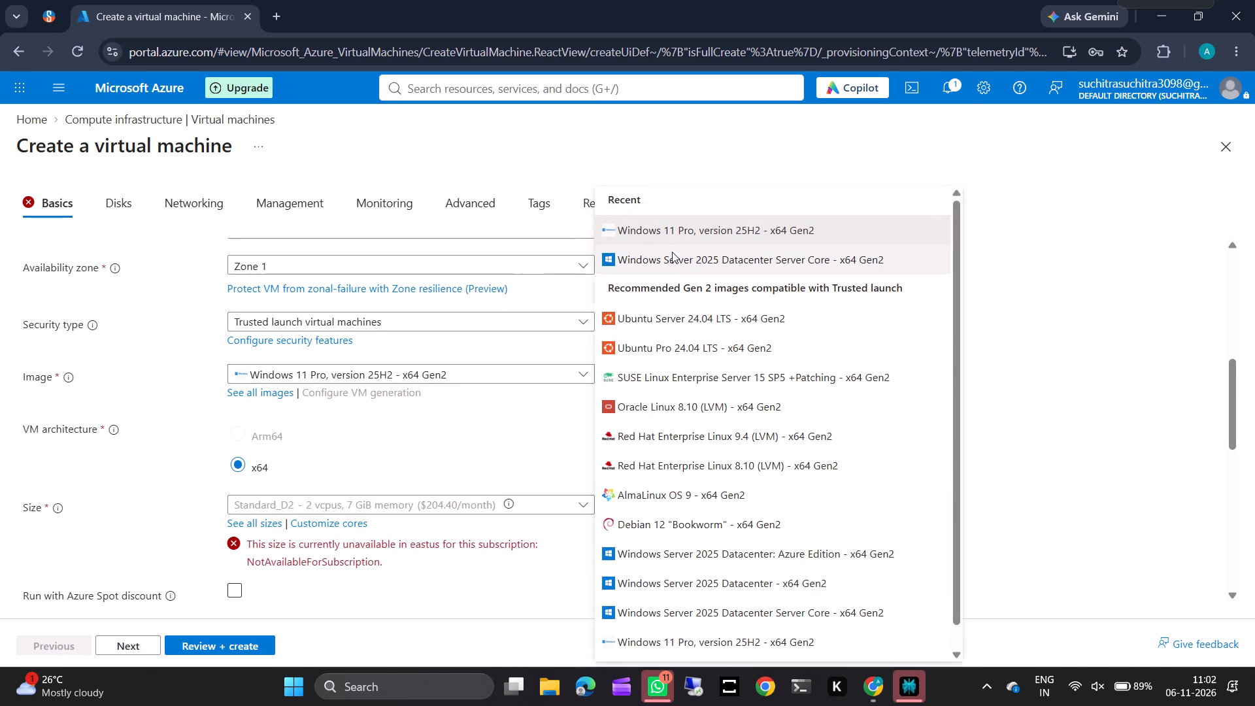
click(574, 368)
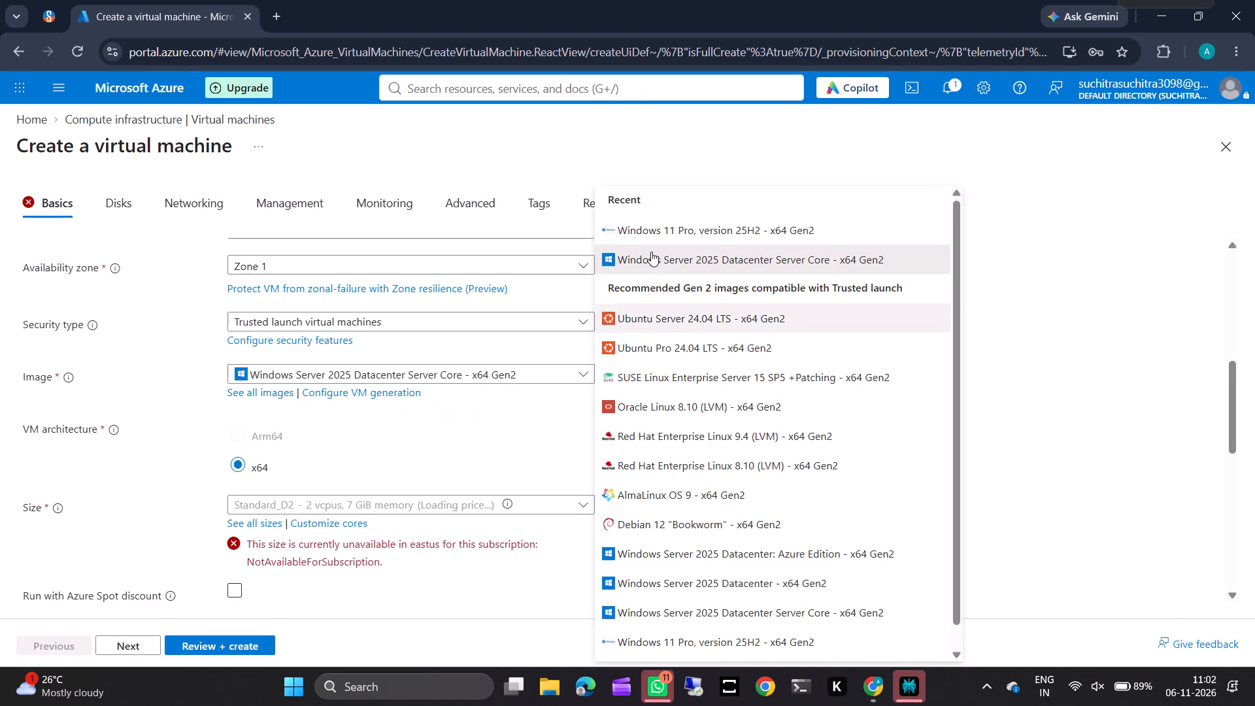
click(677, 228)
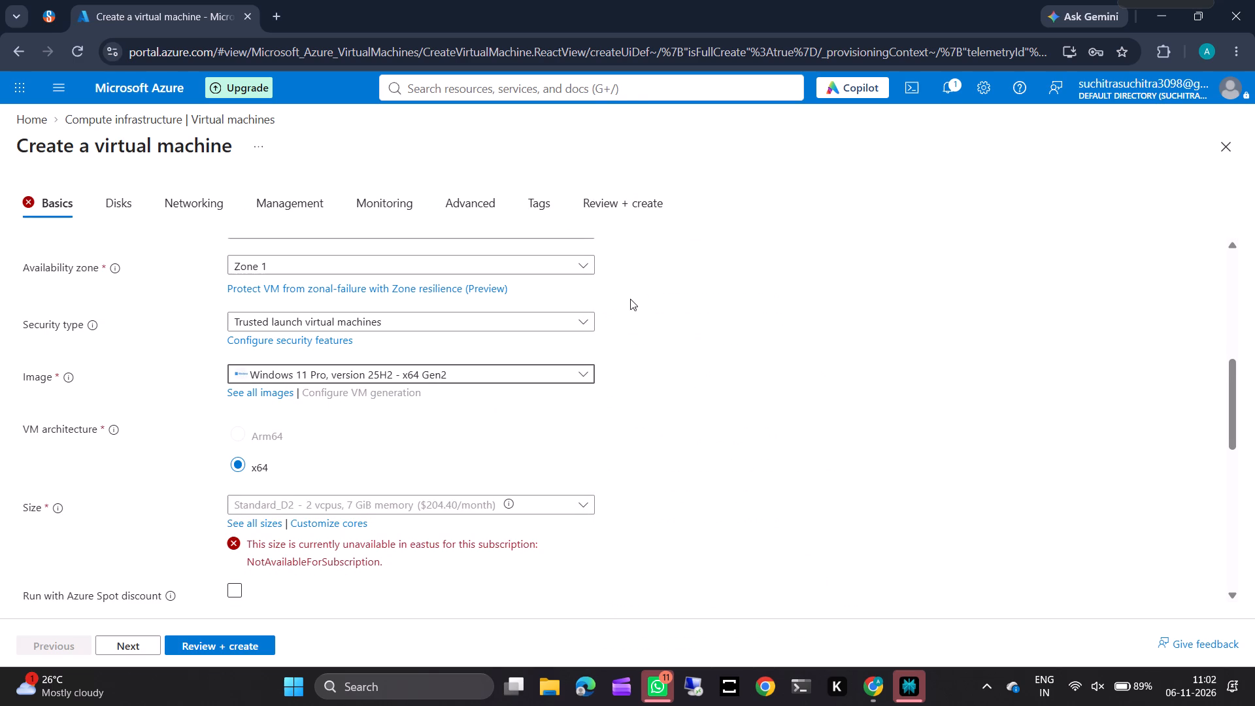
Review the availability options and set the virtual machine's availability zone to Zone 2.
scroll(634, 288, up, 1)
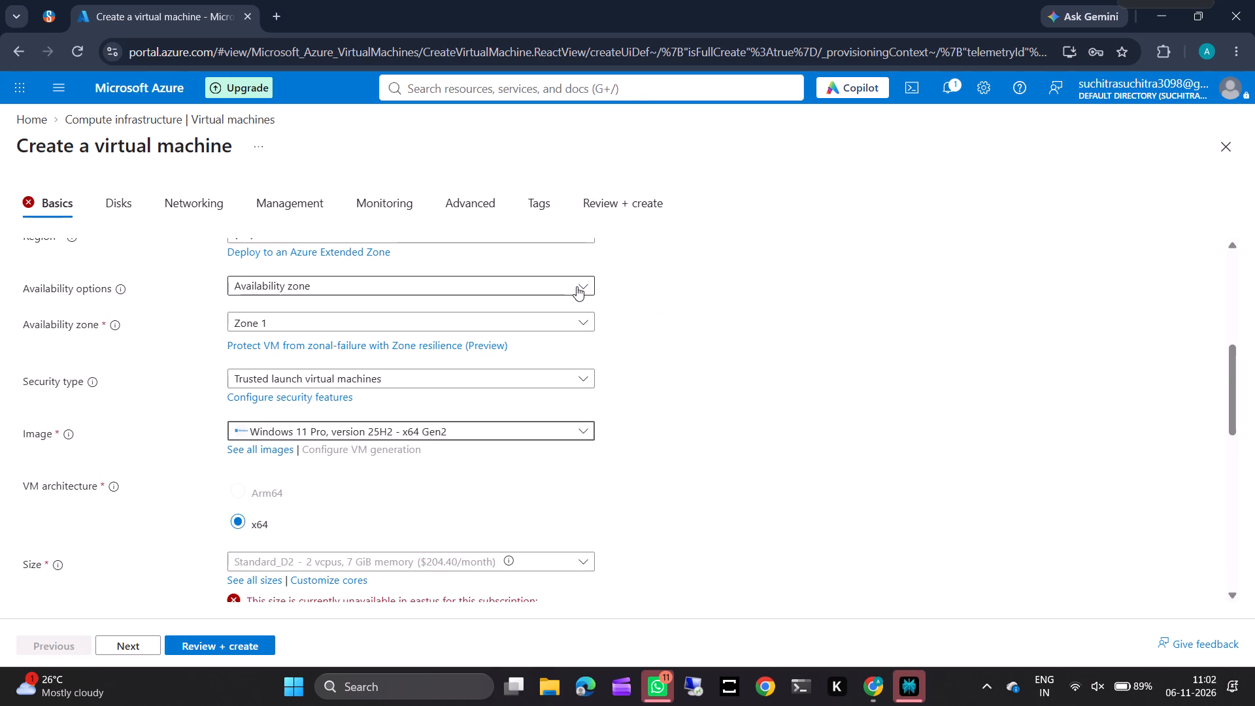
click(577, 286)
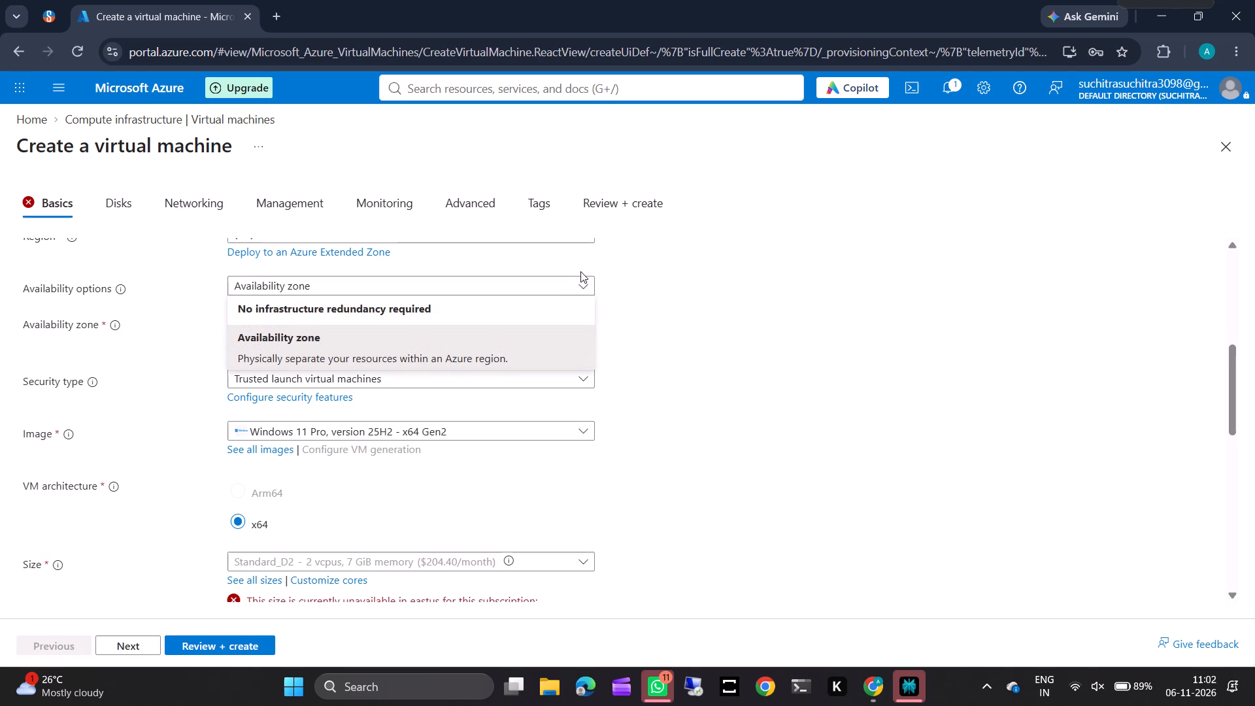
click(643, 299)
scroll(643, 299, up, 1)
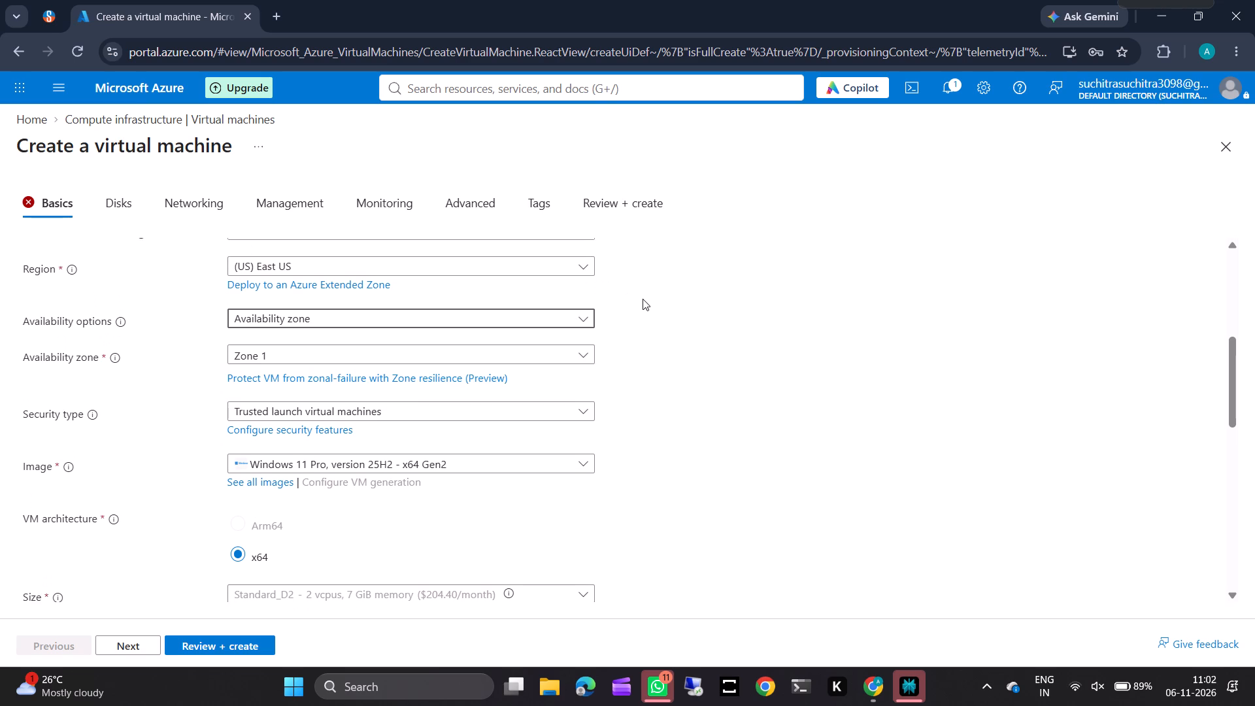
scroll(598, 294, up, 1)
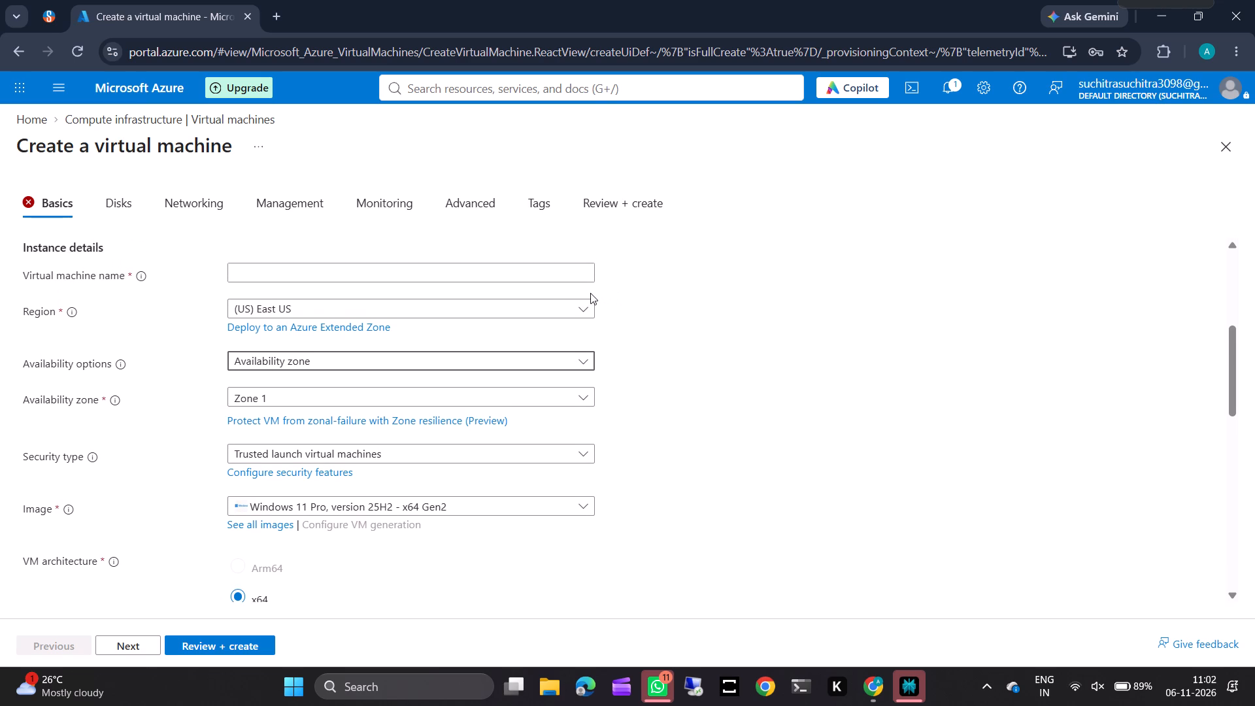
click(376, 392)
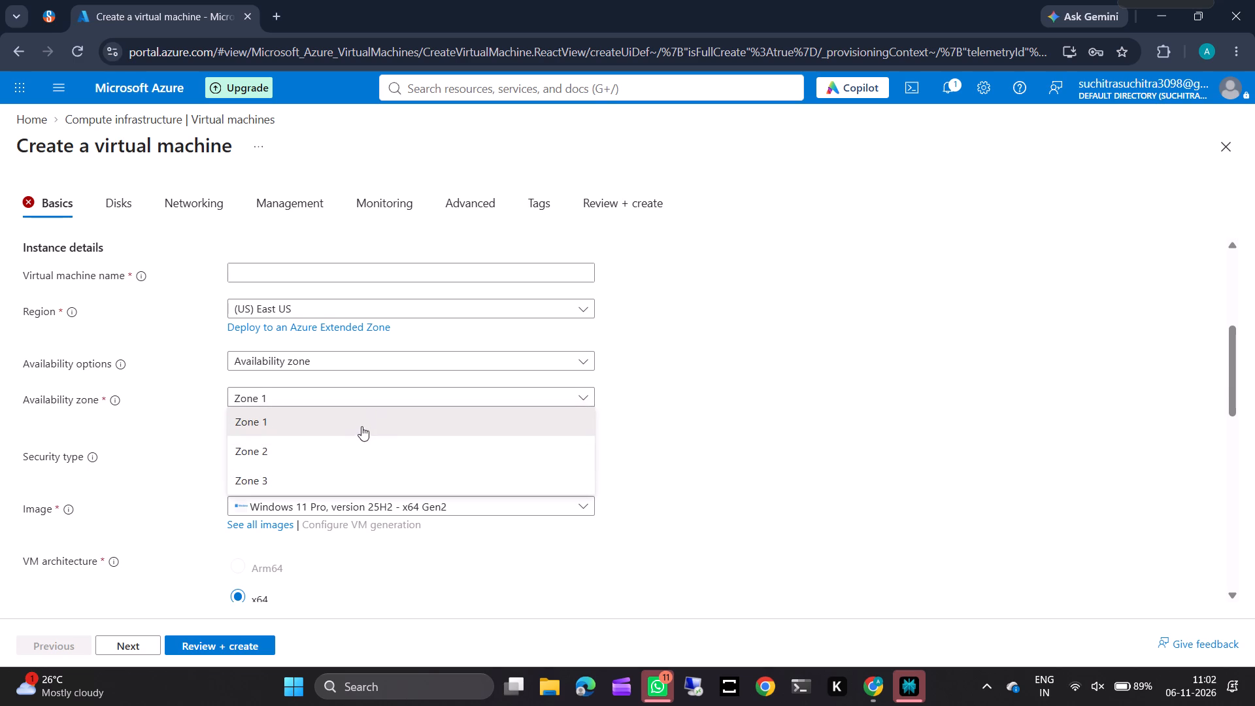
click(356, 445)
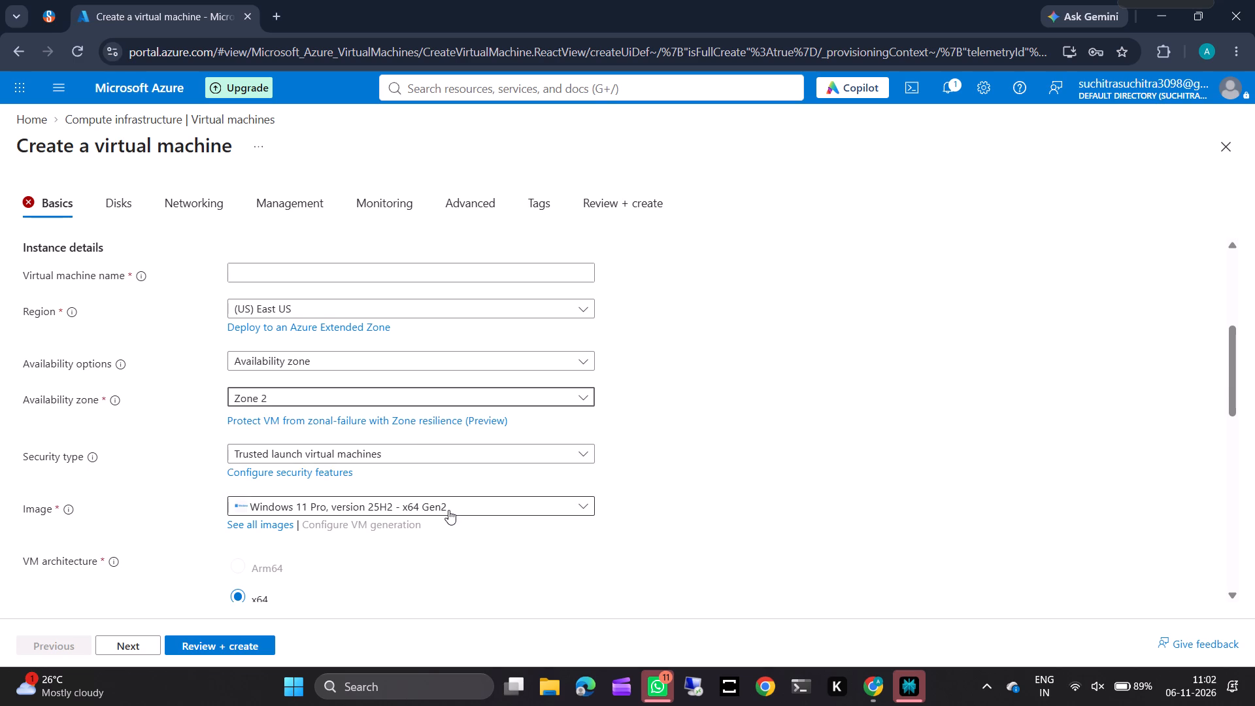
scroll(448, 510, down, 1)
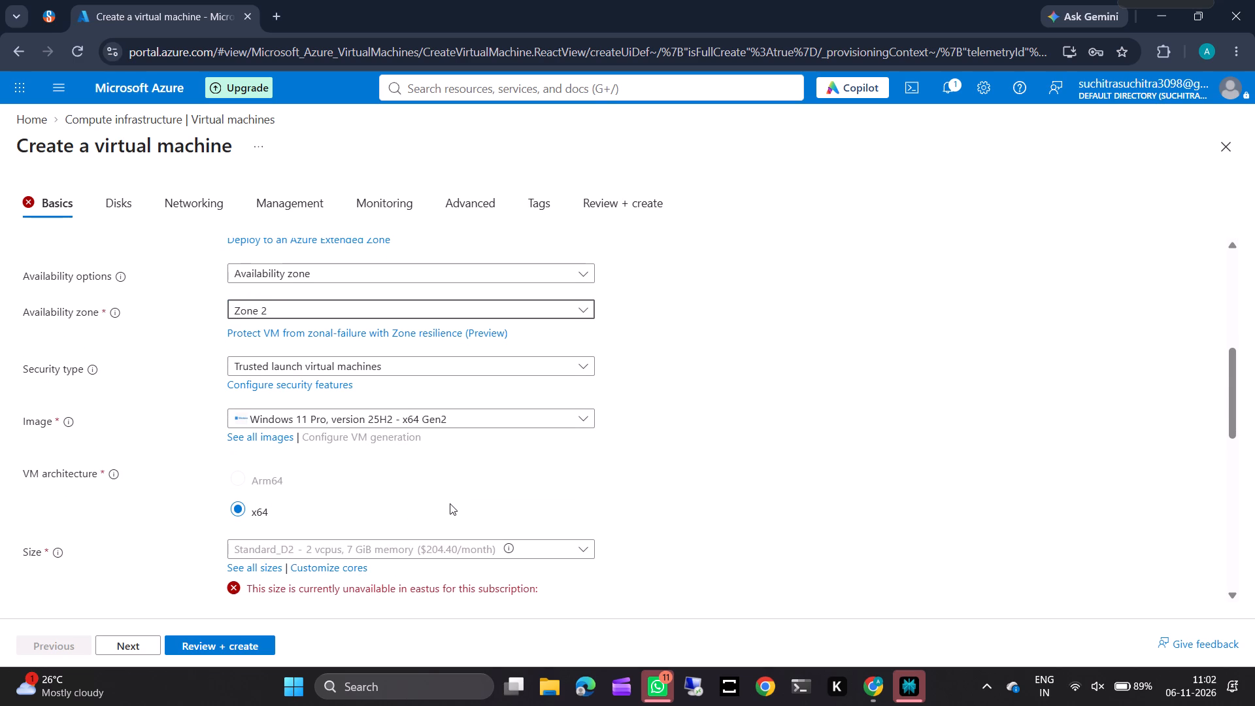
Set the virtual machine's region to (Asia Pacific) Australia Central.
scroll(450, 503, up, 1)
scroll(687, 346, up, 1)
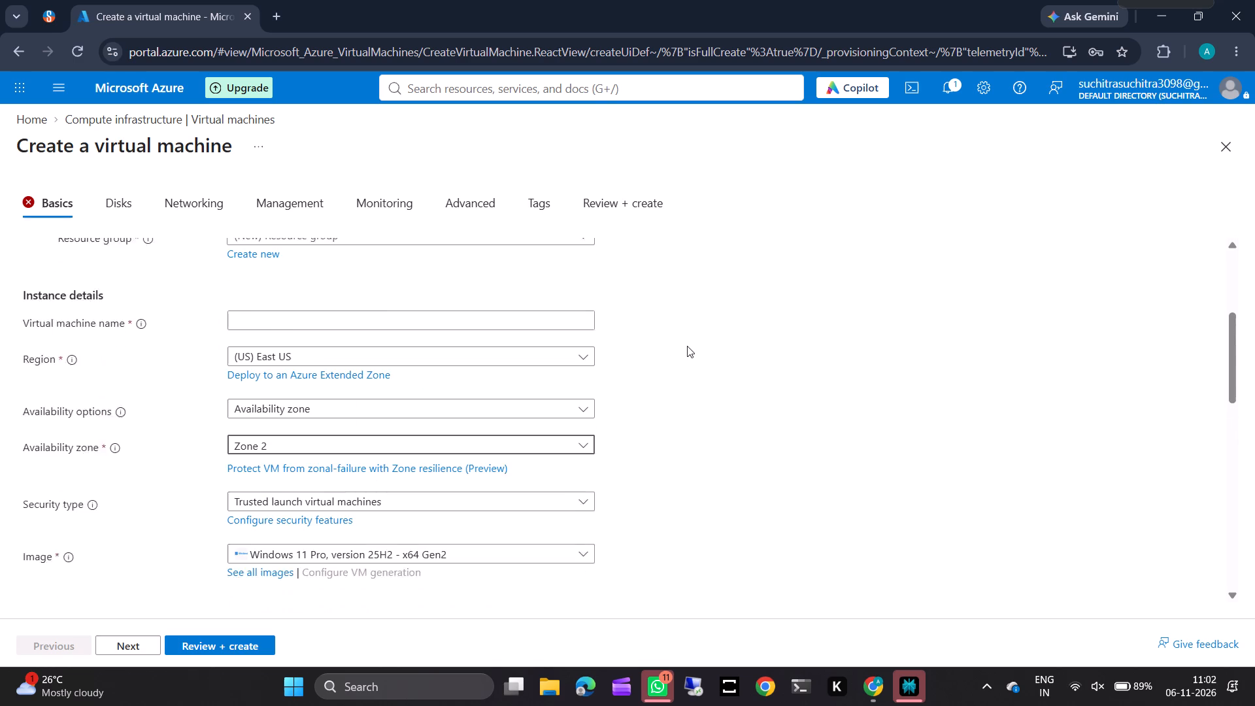
scroll(687, 346, up, 1)
click(563, 377)
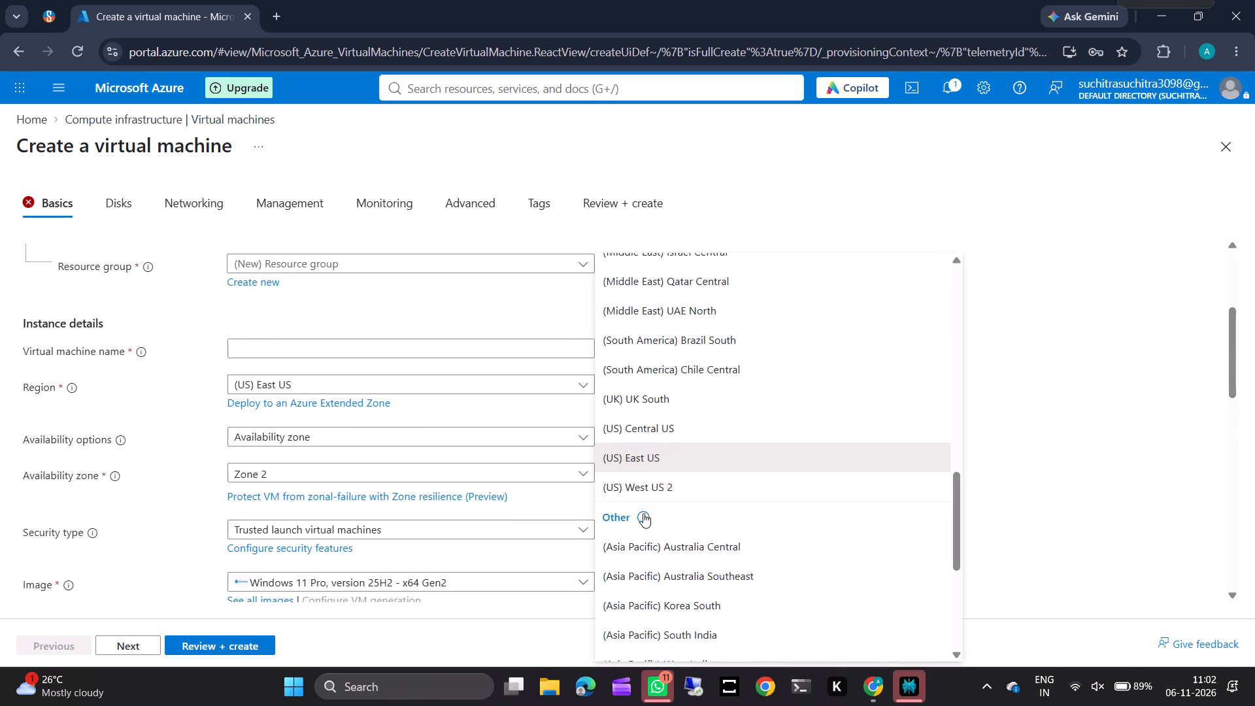
click(641, 546)
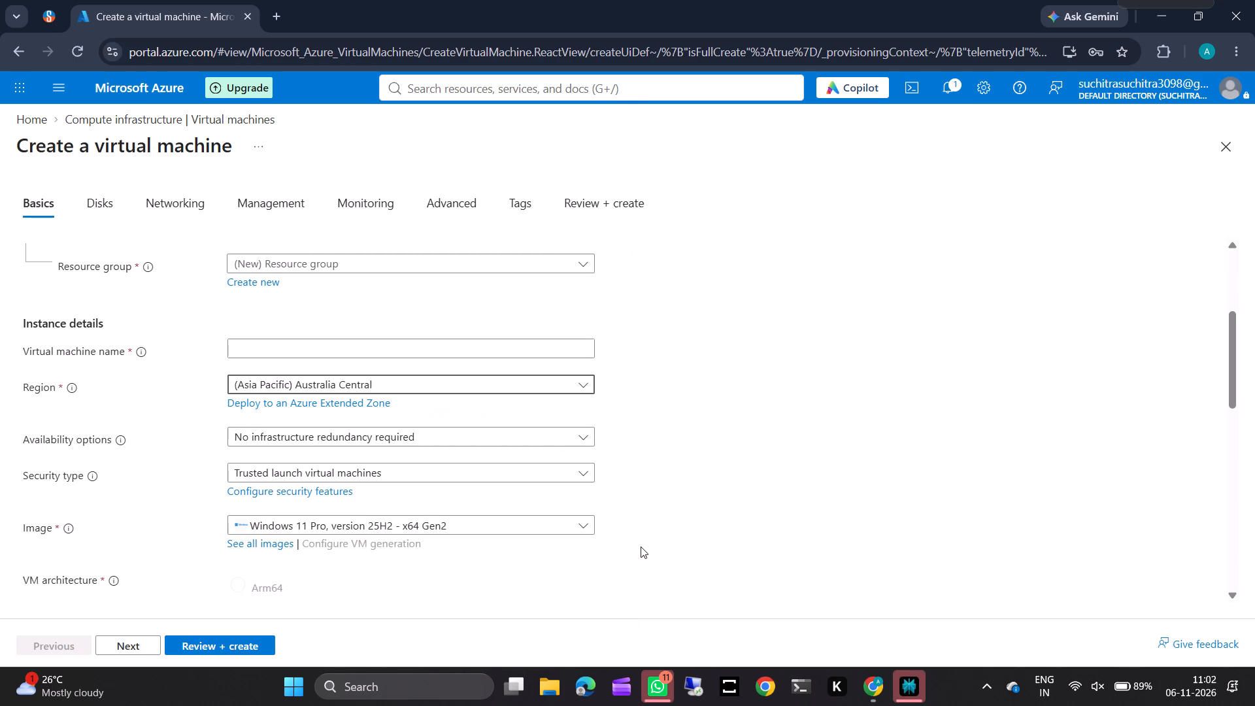
Check the size setting and the availability options offered for the chosen region.
scroll(641, 546, down, 1)
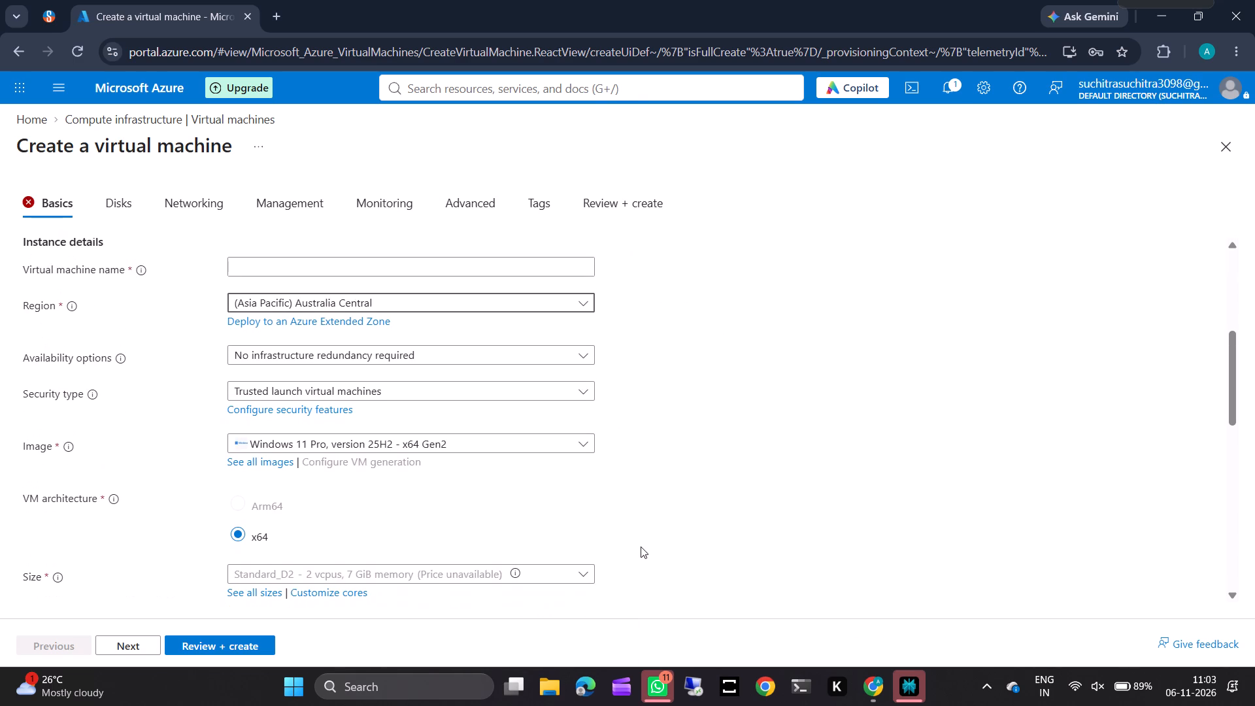
scroll(641, 546, down, 1)
scroll(641, 546, up, 1)
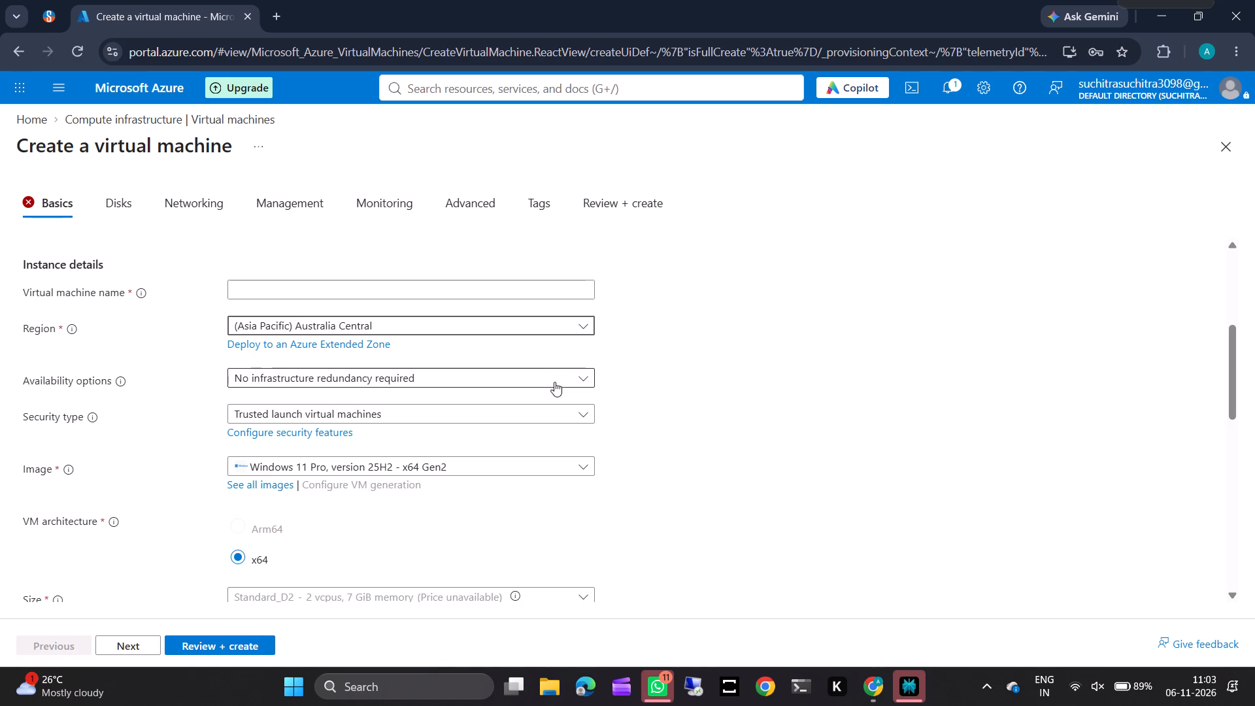
click(564, 368)
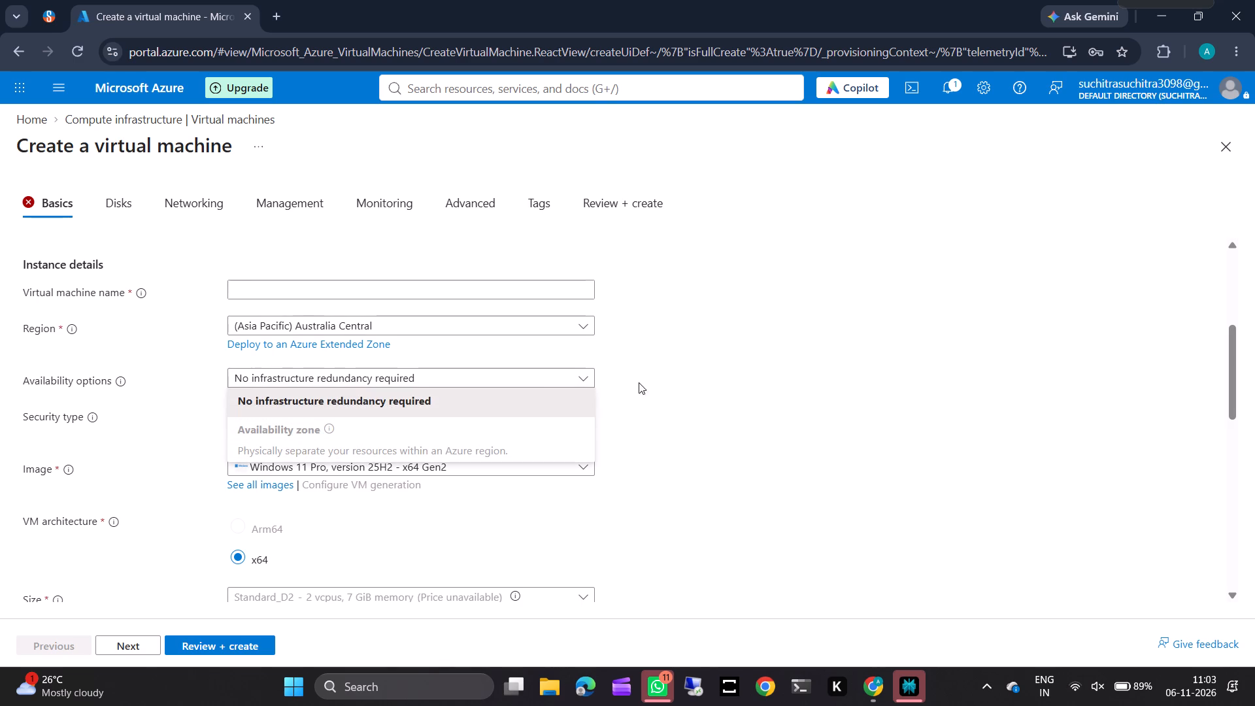
click(682, 393)
Assign the virtual machine to the existing resource group amrutha.
scroll(648, 388, up, 2)
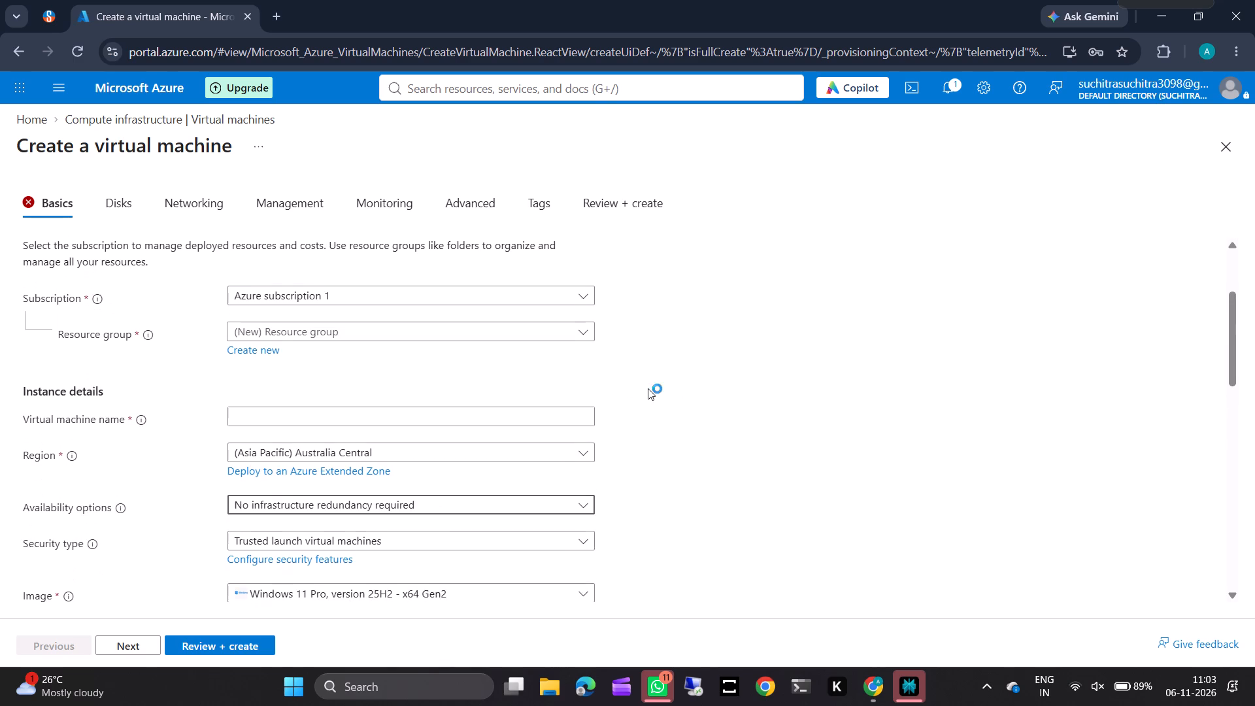
click(481, 329)
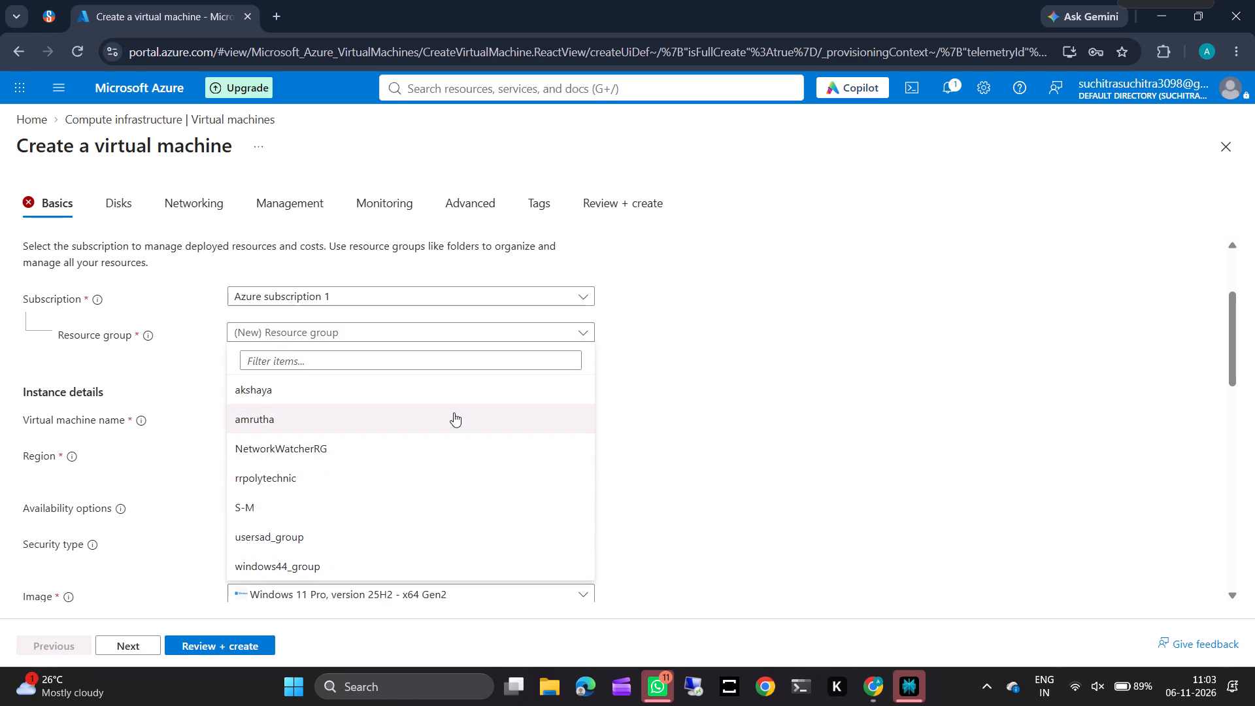
click(454, 412)
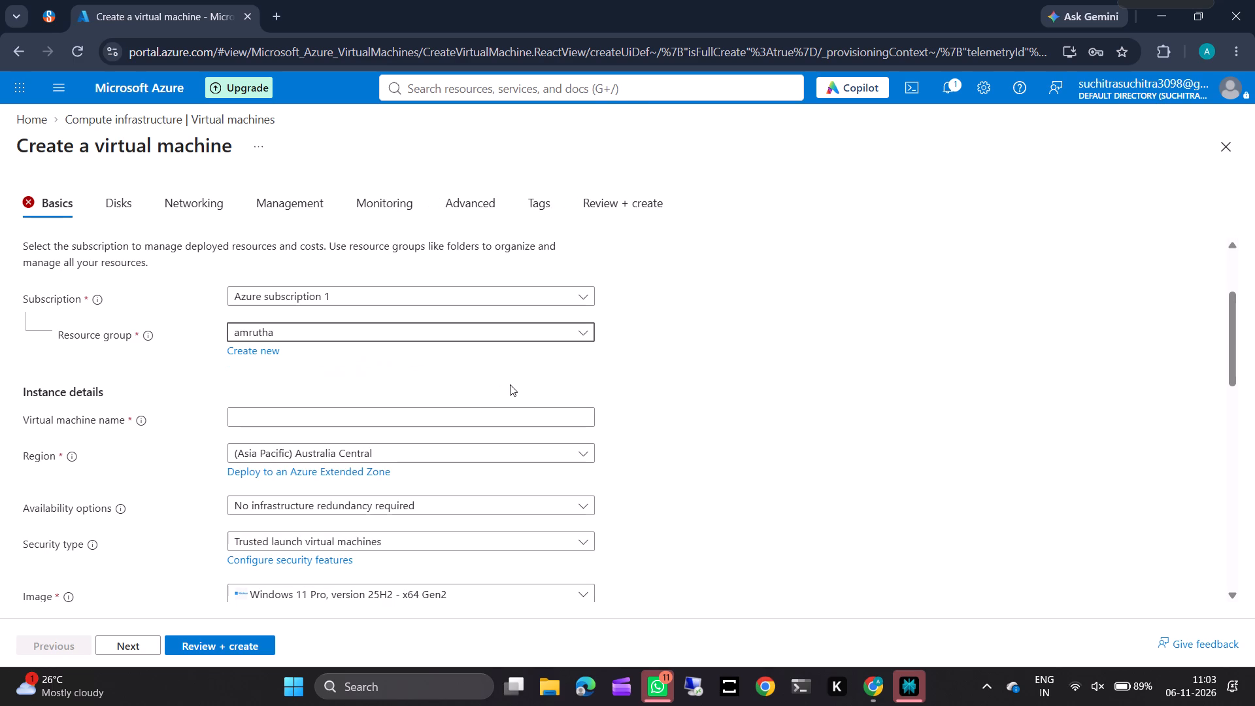
Name the virtual machine Windows-1 in the instance details.
click(466, 421)
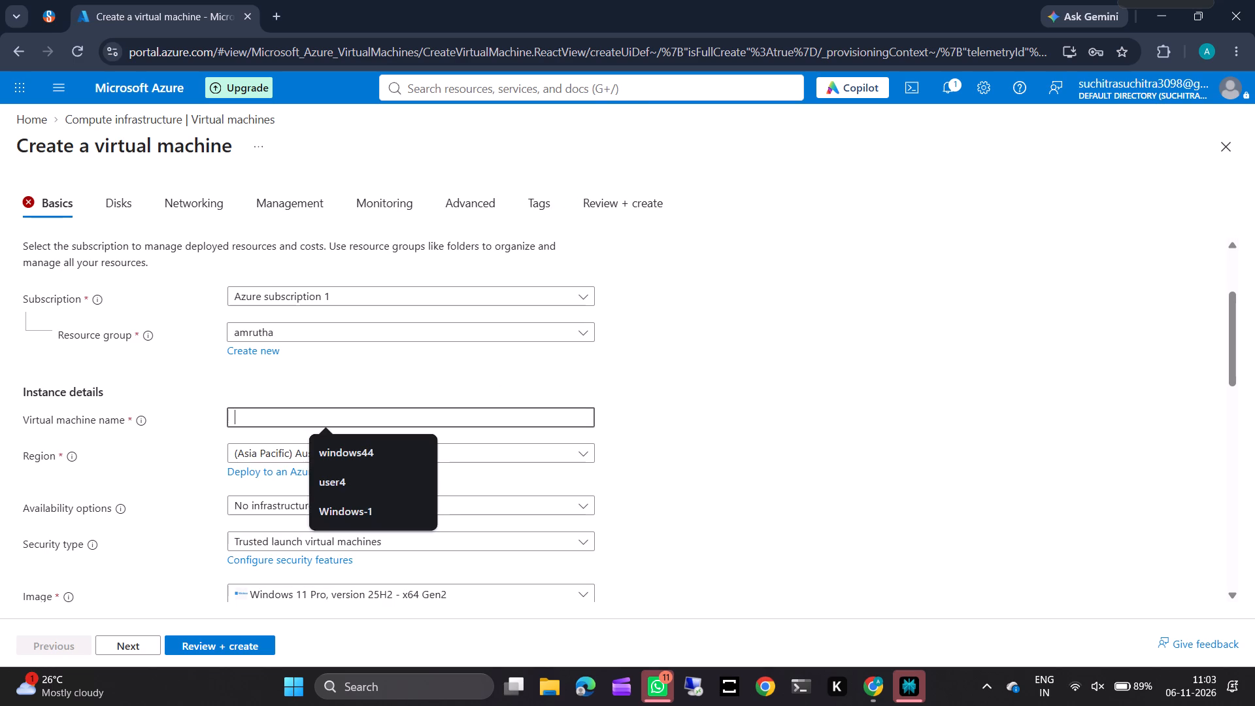
click(387, 514)
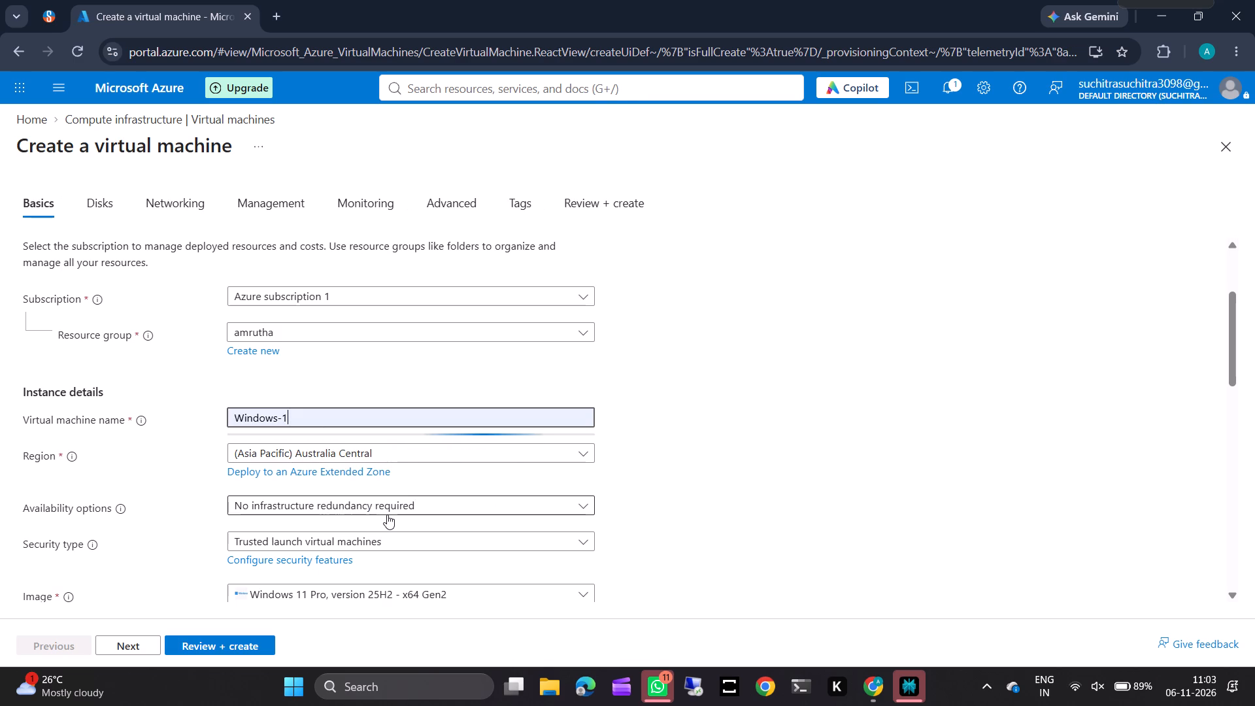
scroll(387, 514, down, 1)
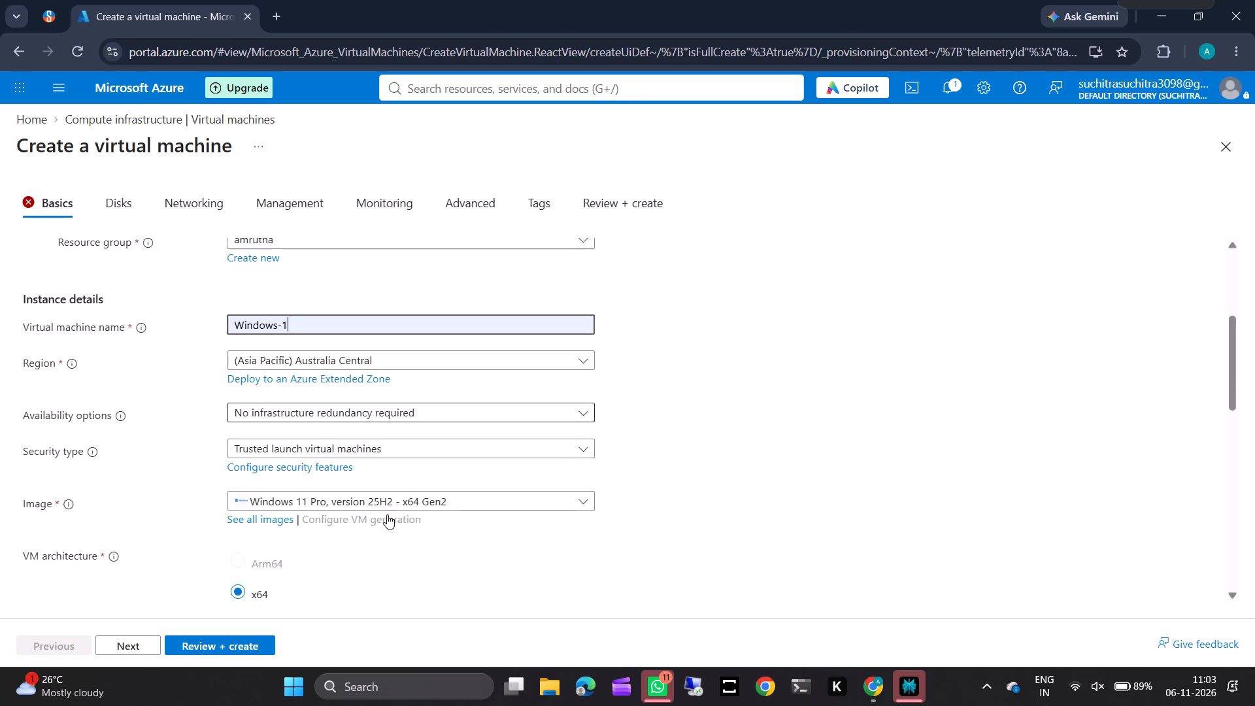
Select x64 as the virtual machine's architecture.
scroll(387, 514, down, 3)
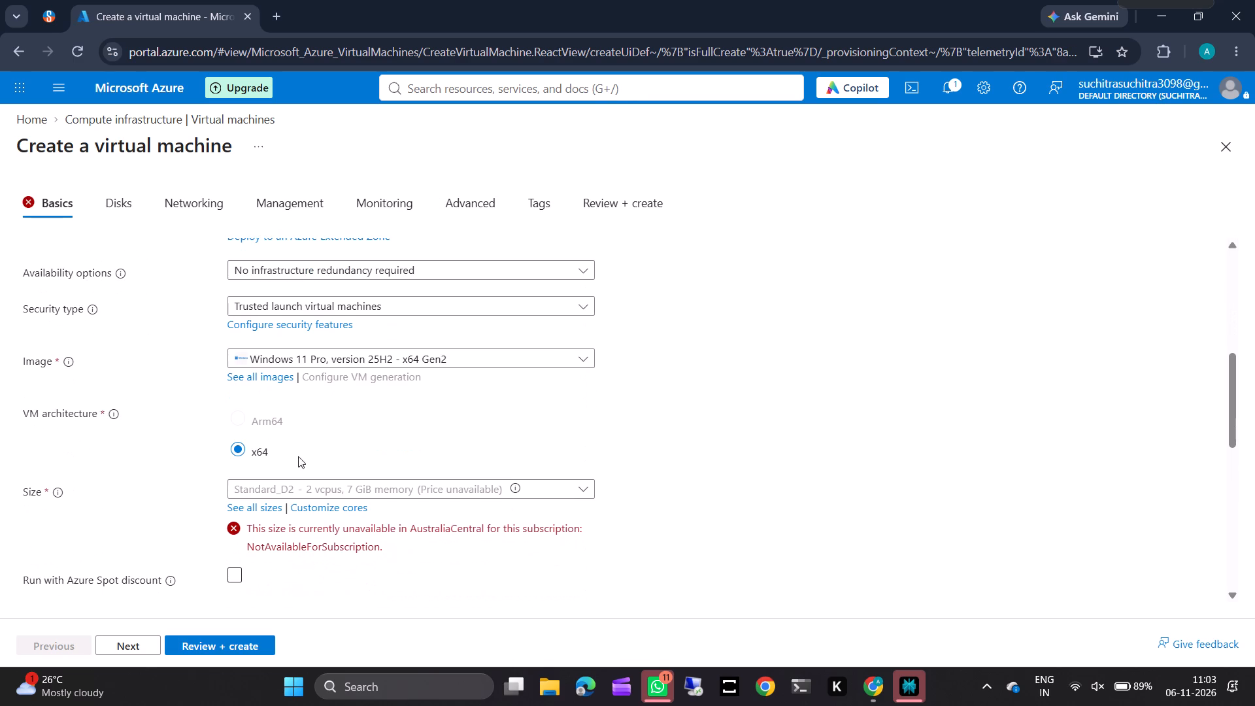
click(237, 451)
Check the recommended and recently used virtual machine sizes offered for Australia Central, trying the Standard_D2 option.
scroll(312, 443, down, 1)
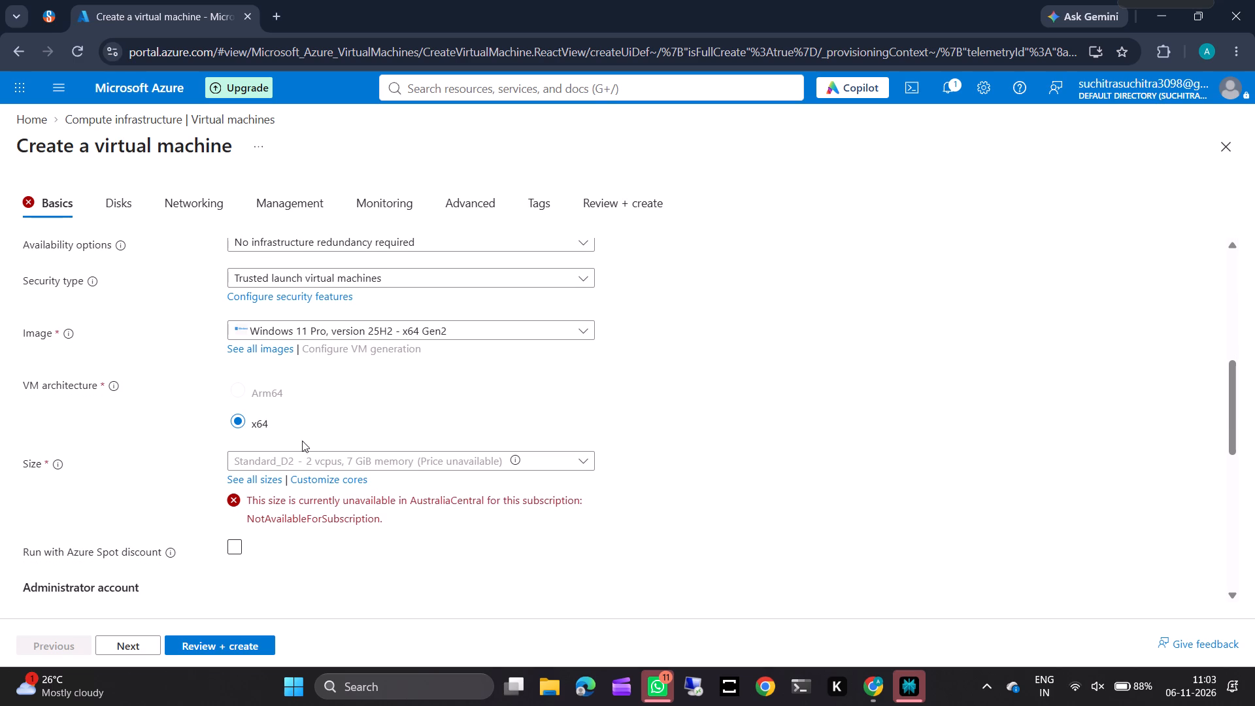
click(322, 467)
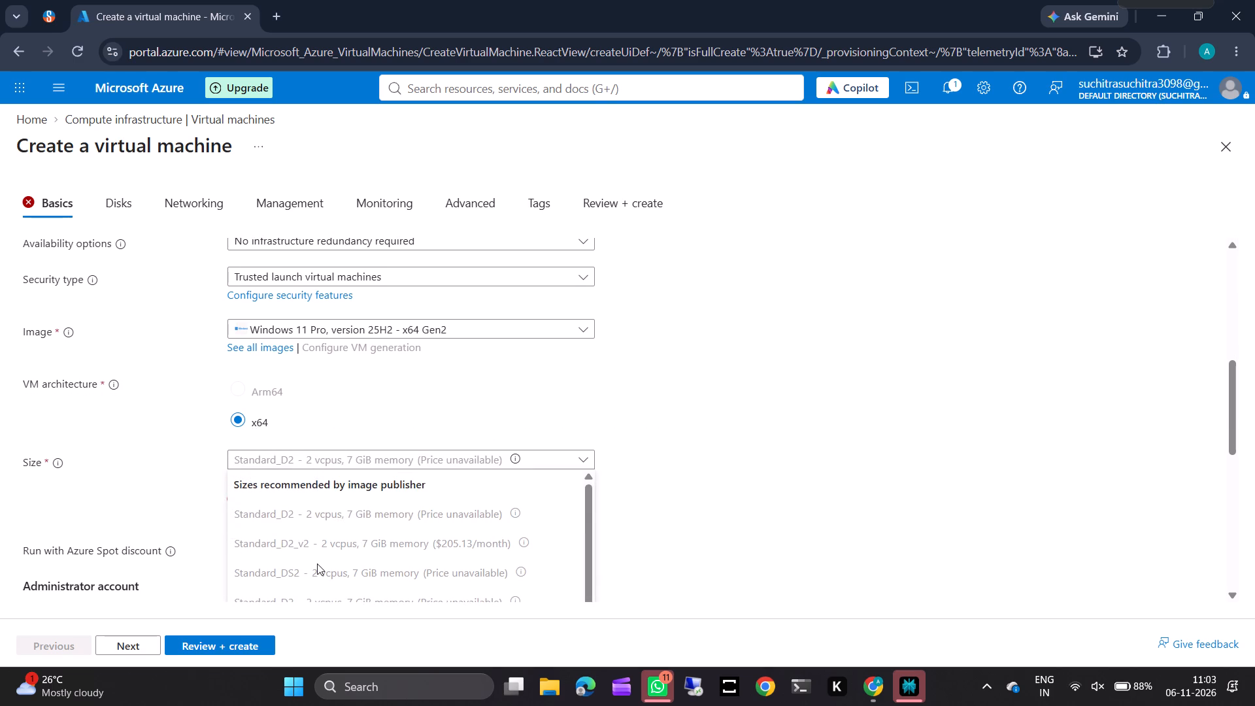
scroll(317, 563, down, 2)
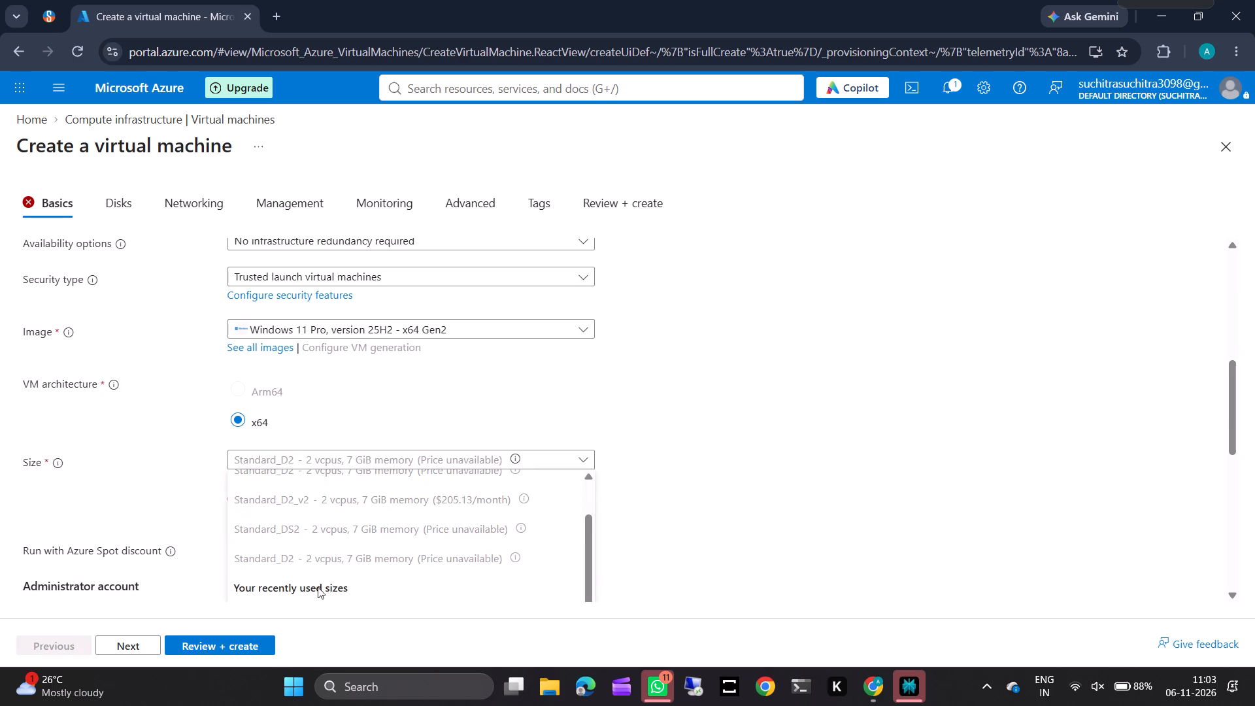
click(320, 587)
scroll(420, 553, up, 3)
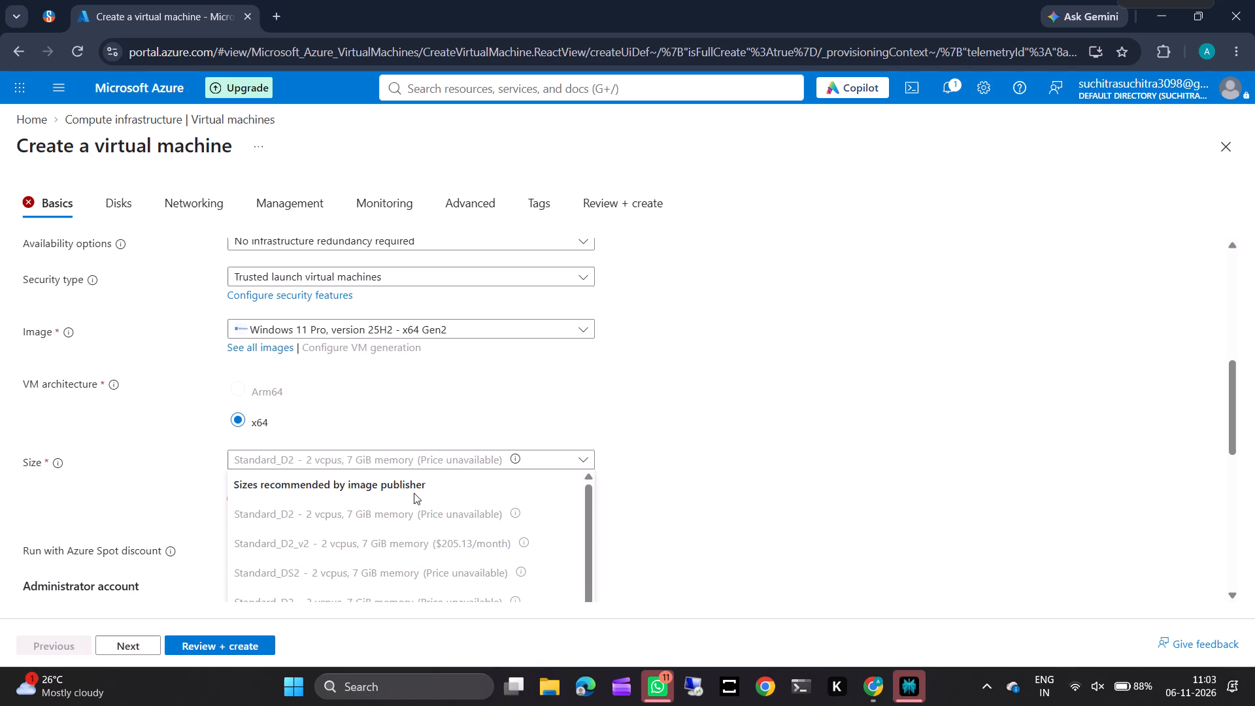
click(381, 510)
click(454, 392)
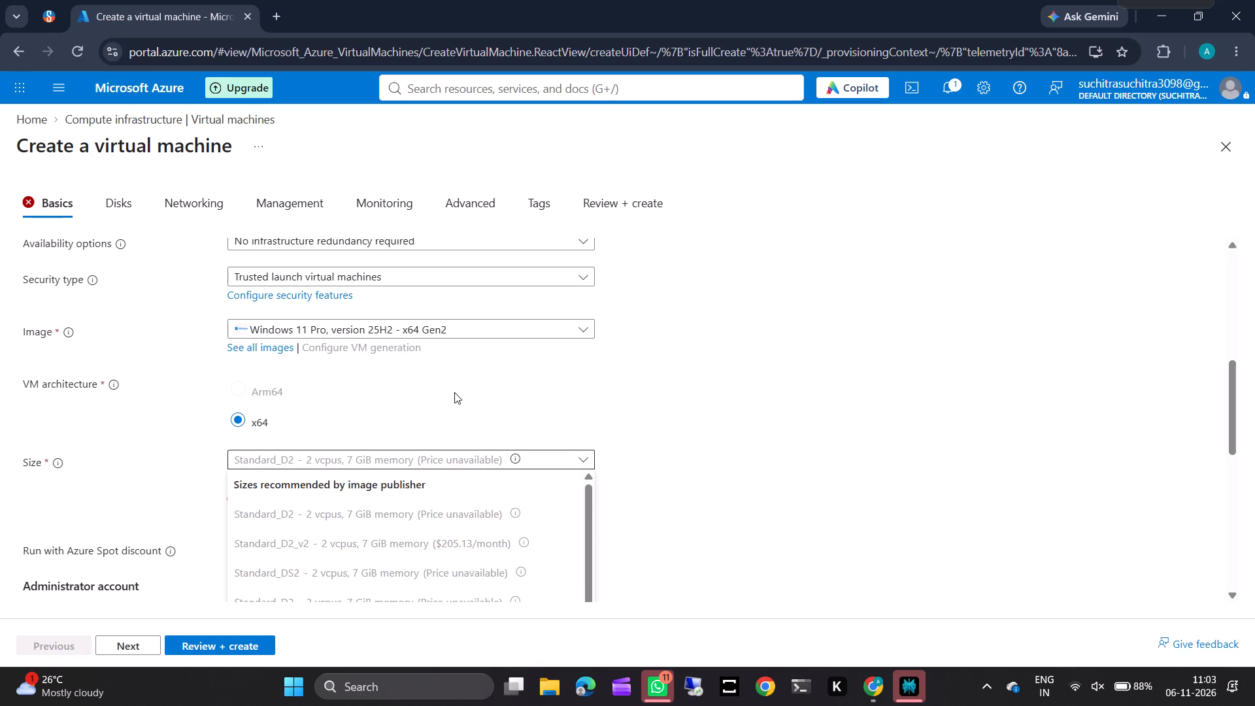
click(490, 393)
click(586, 457)
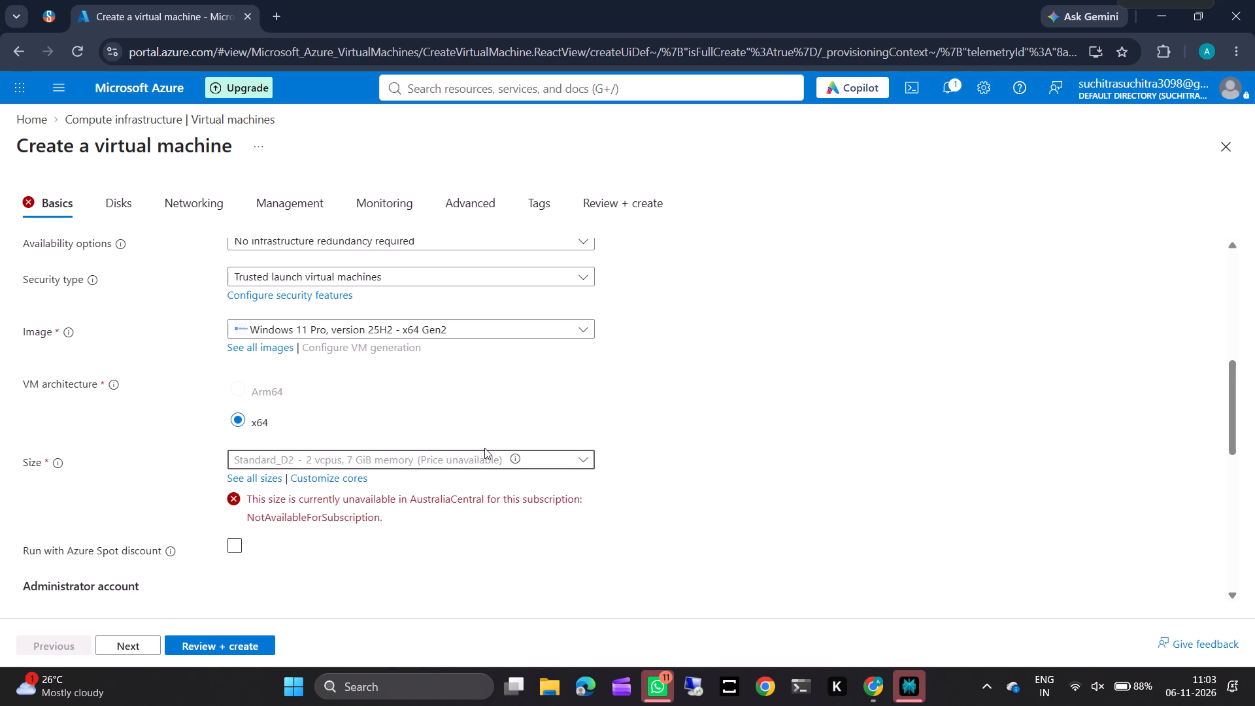
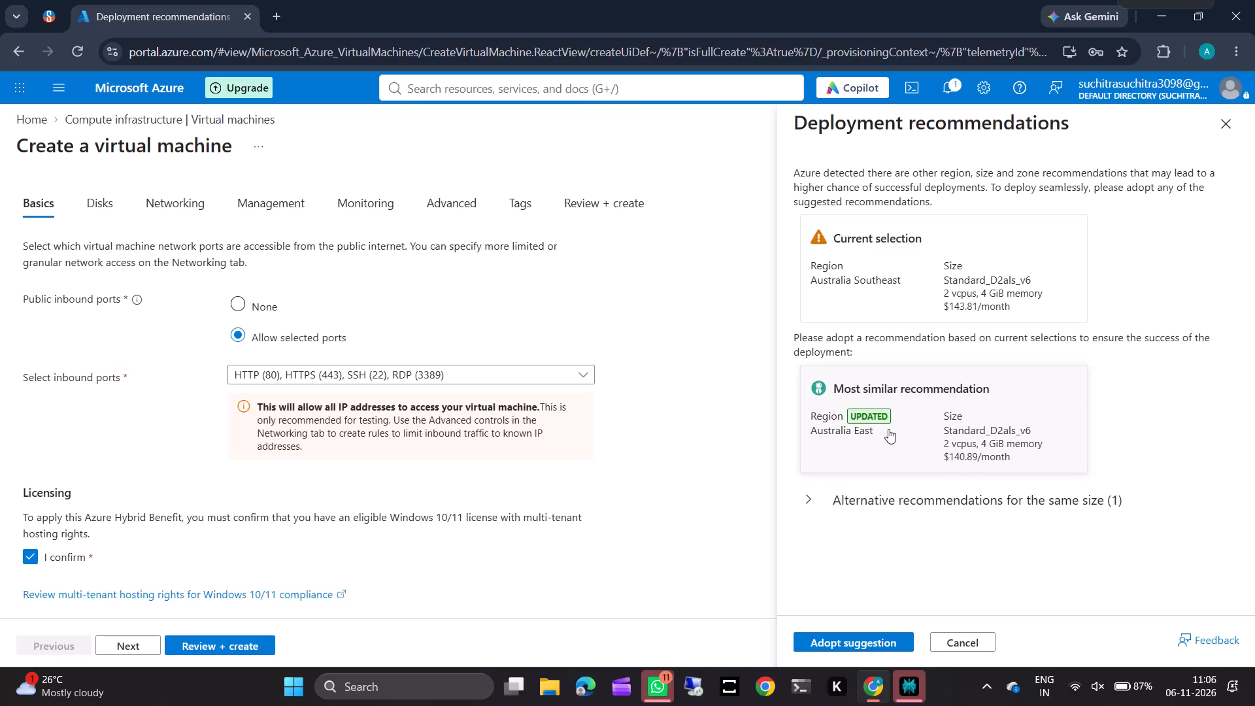
Expand the alternative deployment recommendations for the same size and select the New Zealand North region with Standard_D2als_v6.
click(861, 499)
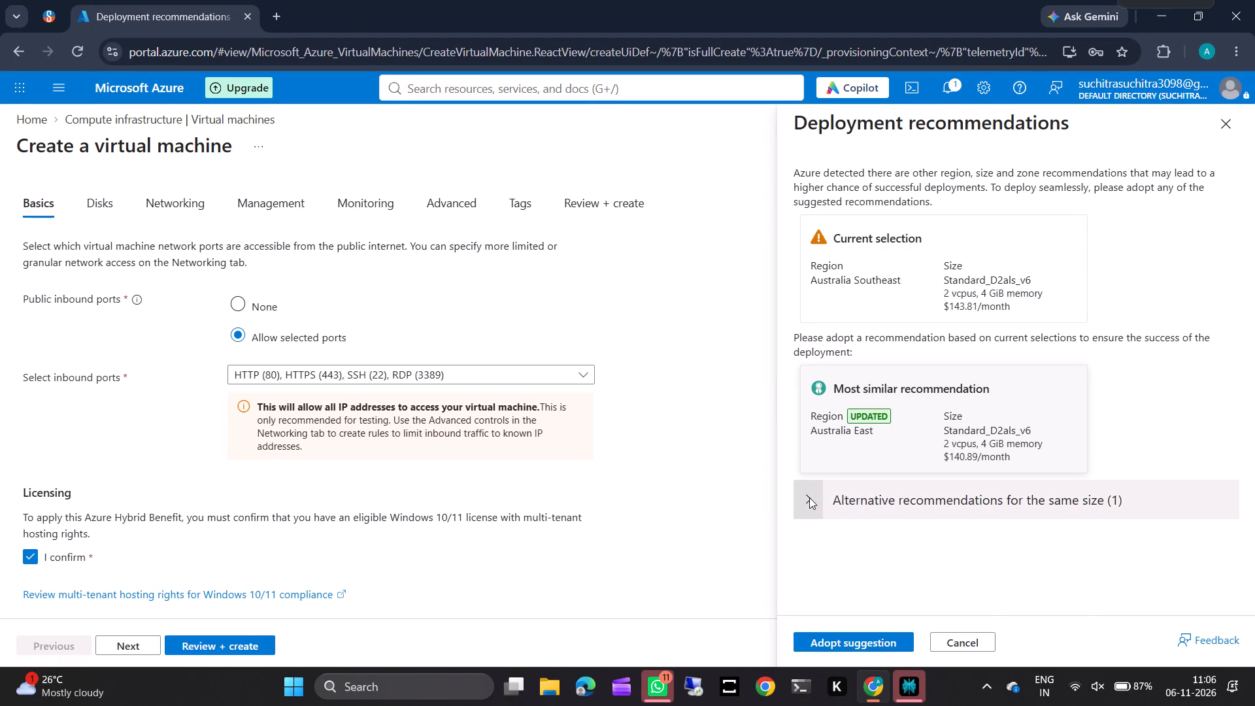
click(809, 497)
scroll(860, 518, down, 1)
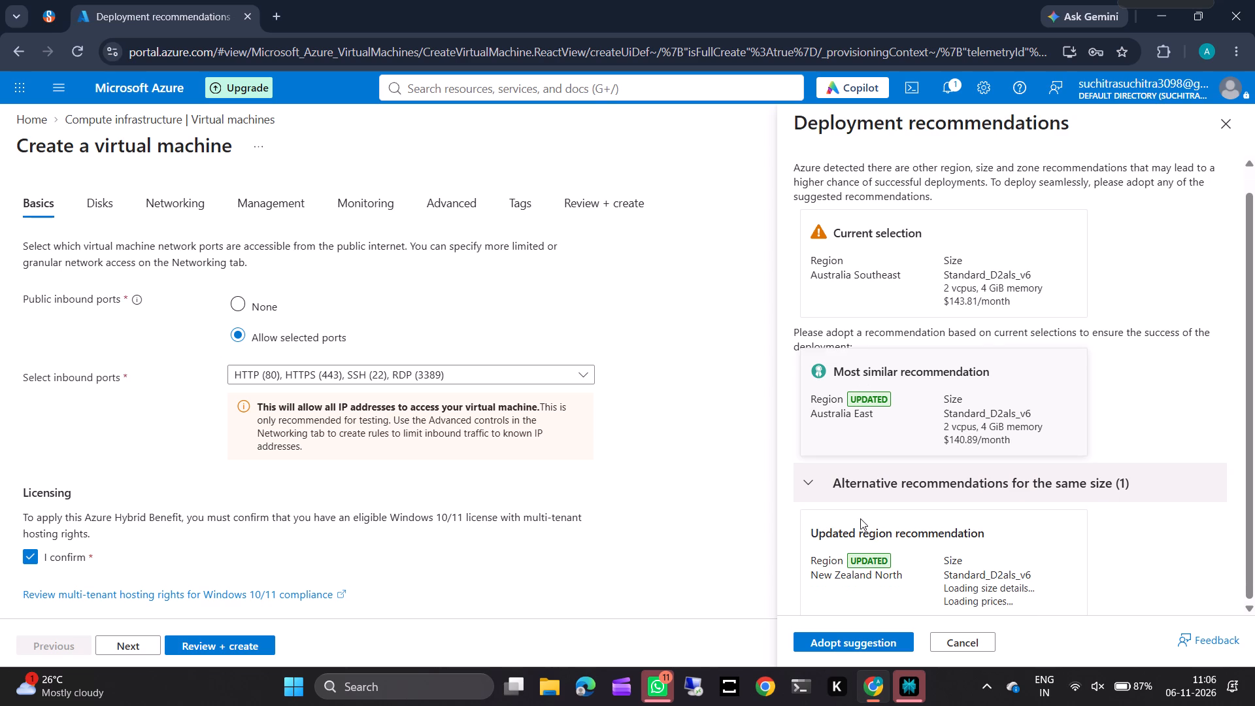
drag(860, 518, 890, 577)
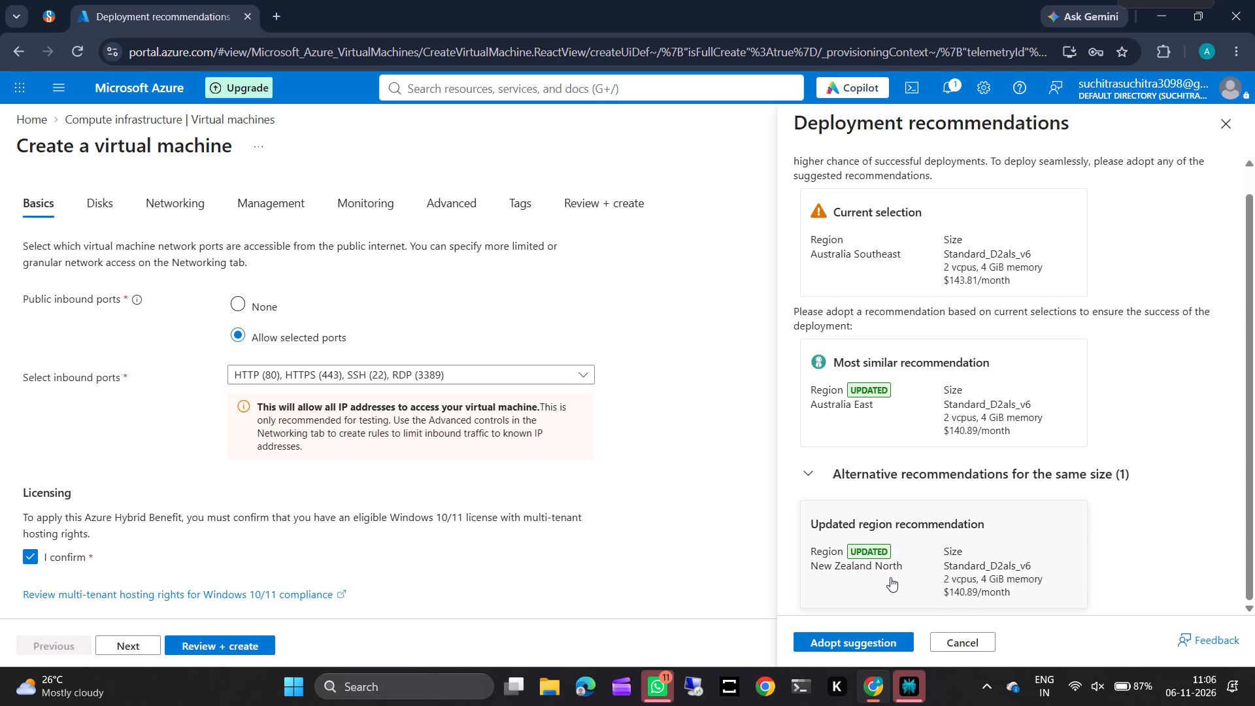
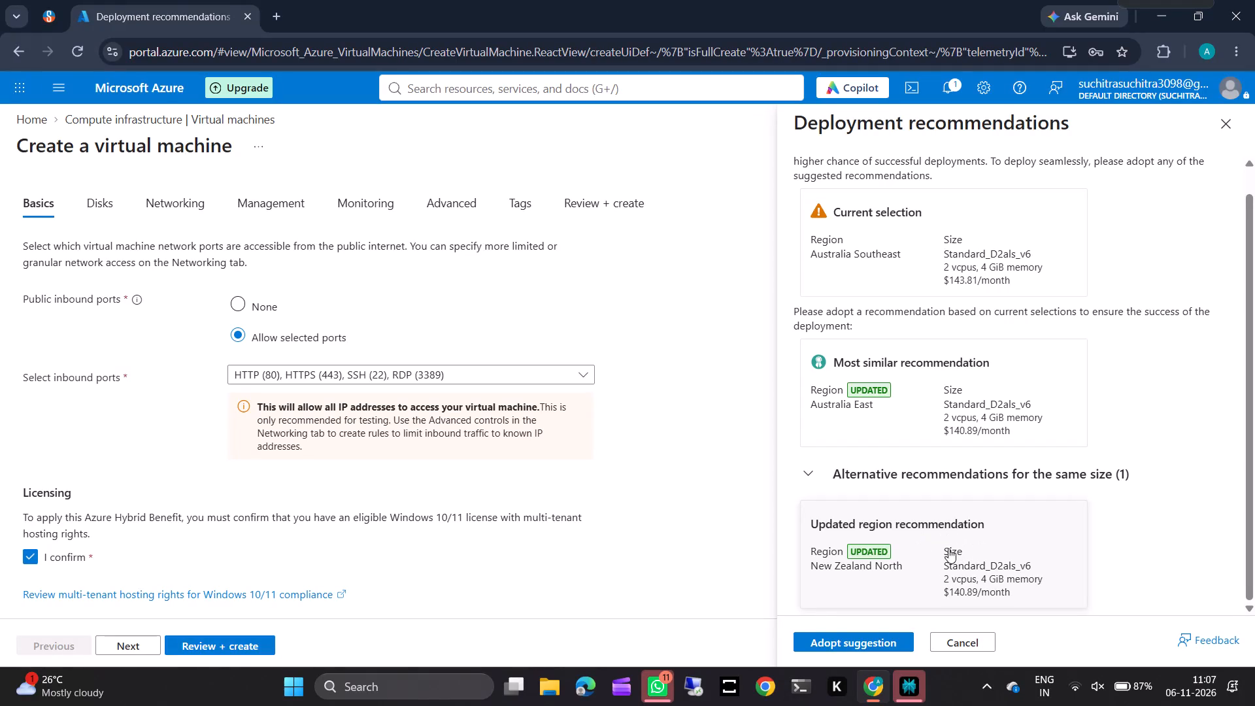
Examine the regions available for the virtual machine, looking for Australian ones by searching for "aust".
scroll(930, 541, down, 1)
click(567, 338)
scroll(567, 338, up, 3)
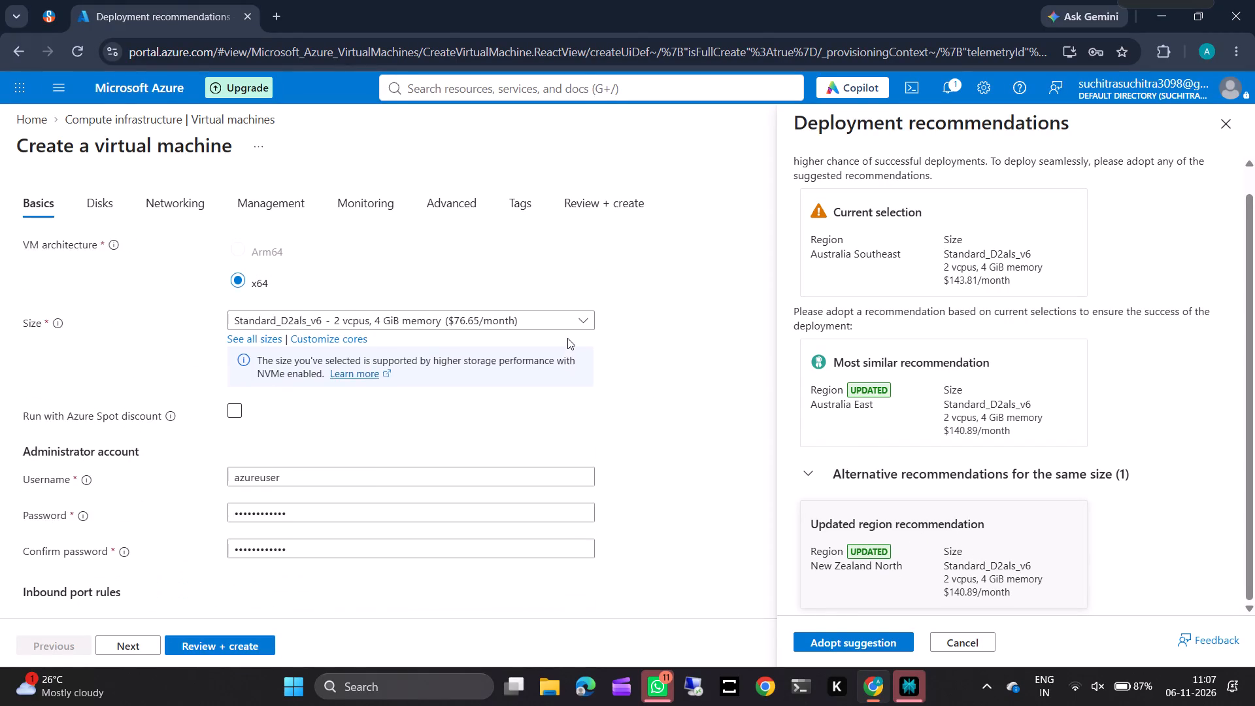
scroll(567, 338, up, 2)
scroll(527, 383, up, 1)
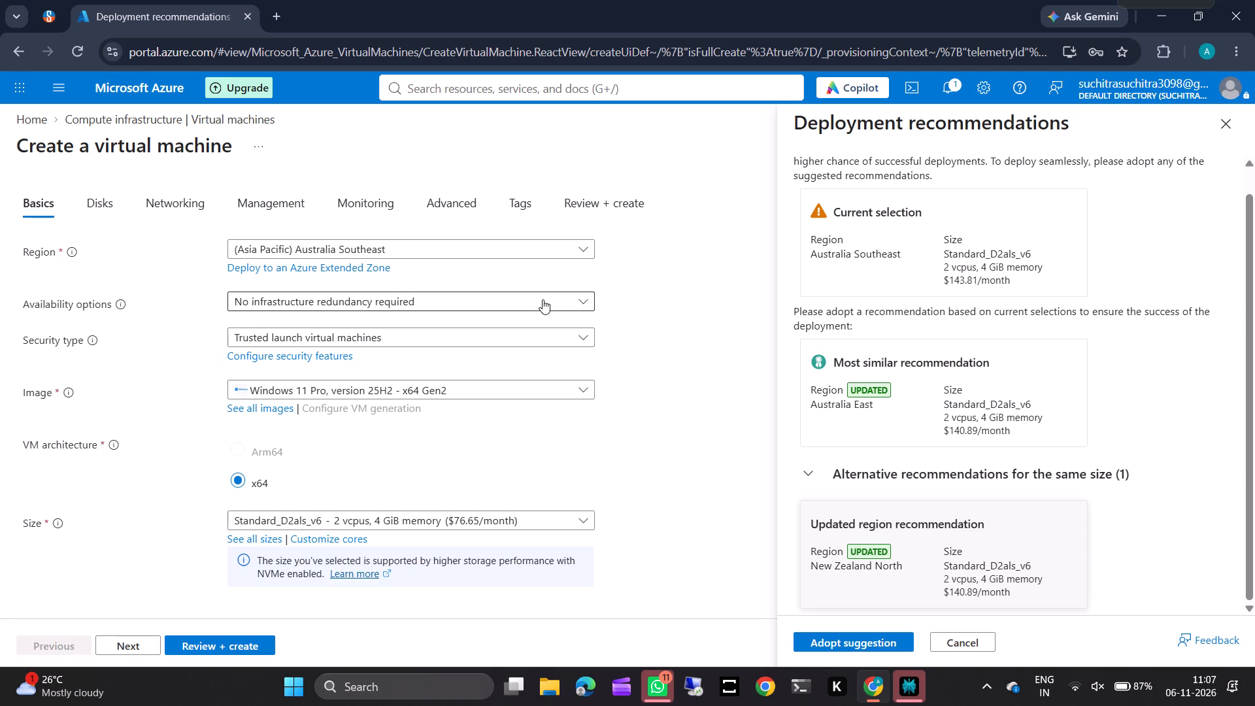
scroll(543, 299, up, 1)
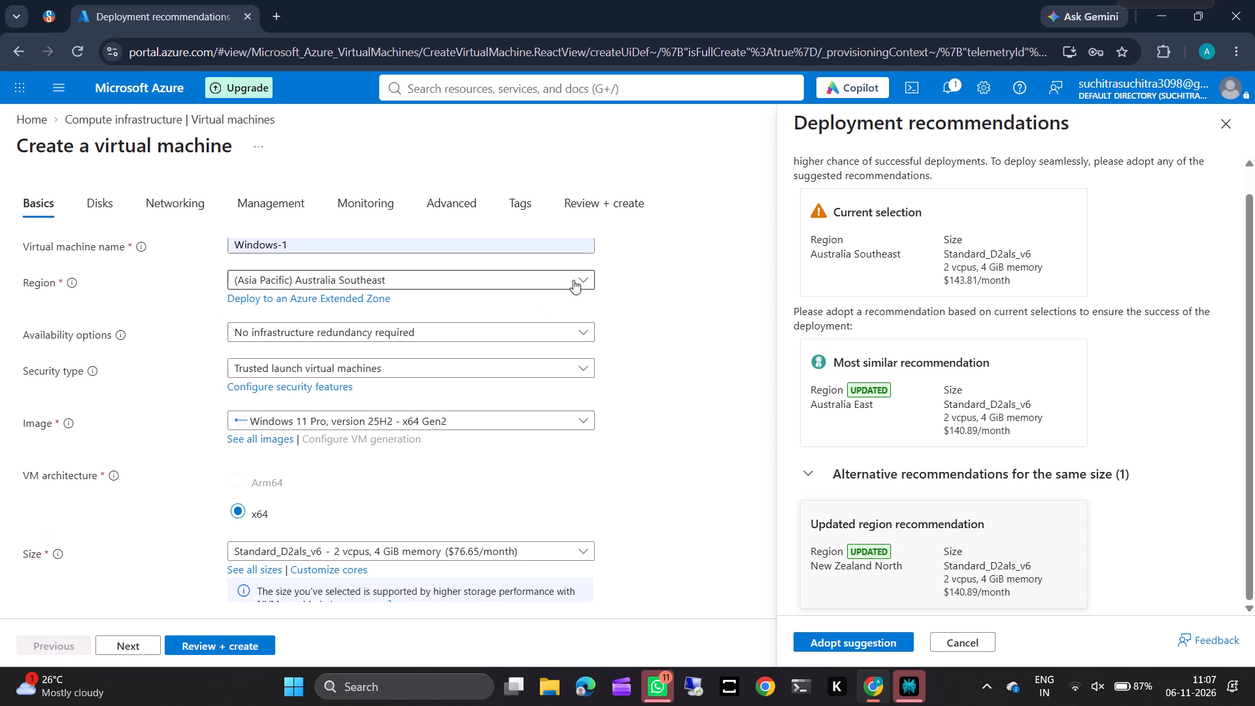
click(573, 280)
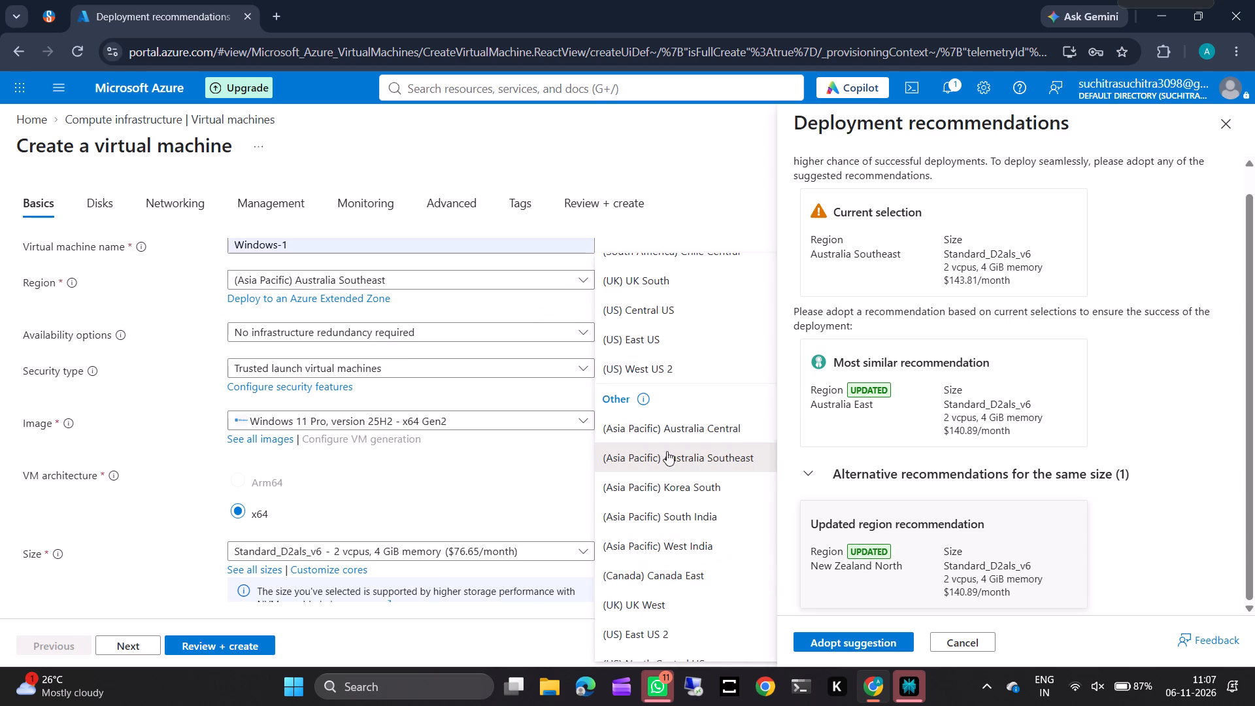
scroll(660, 520, down, 1)
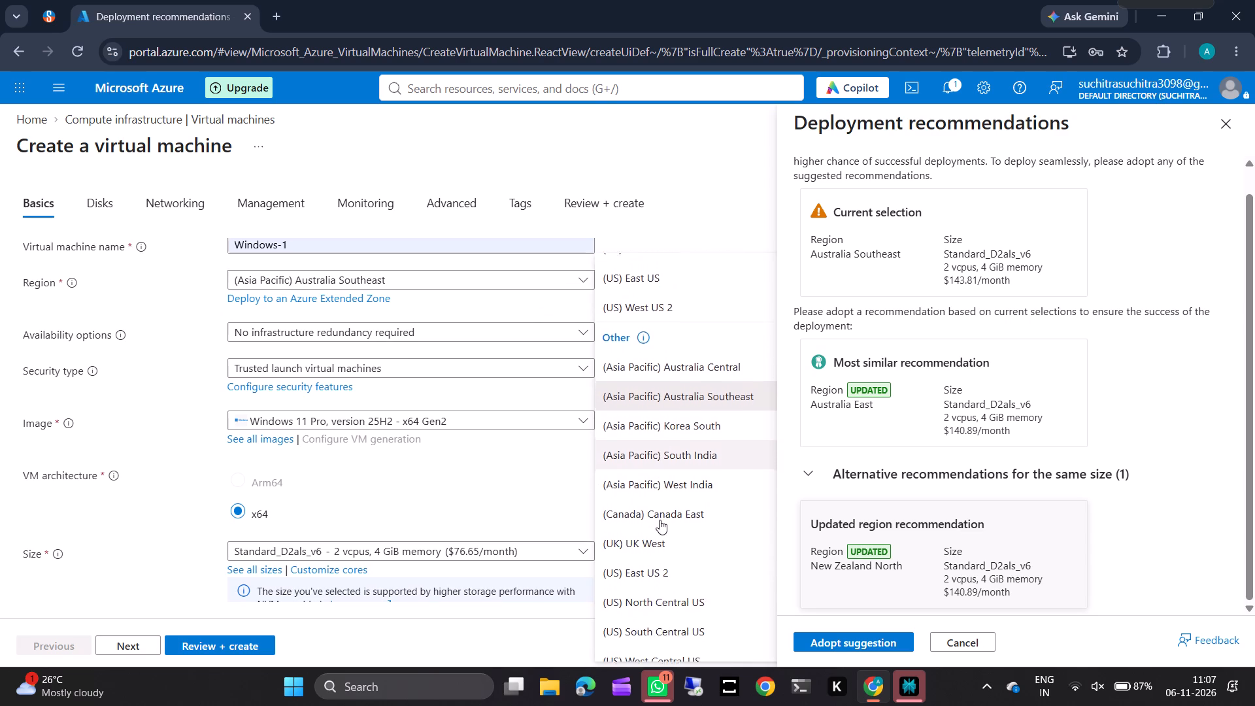
scroll(660, 520, down, 3)
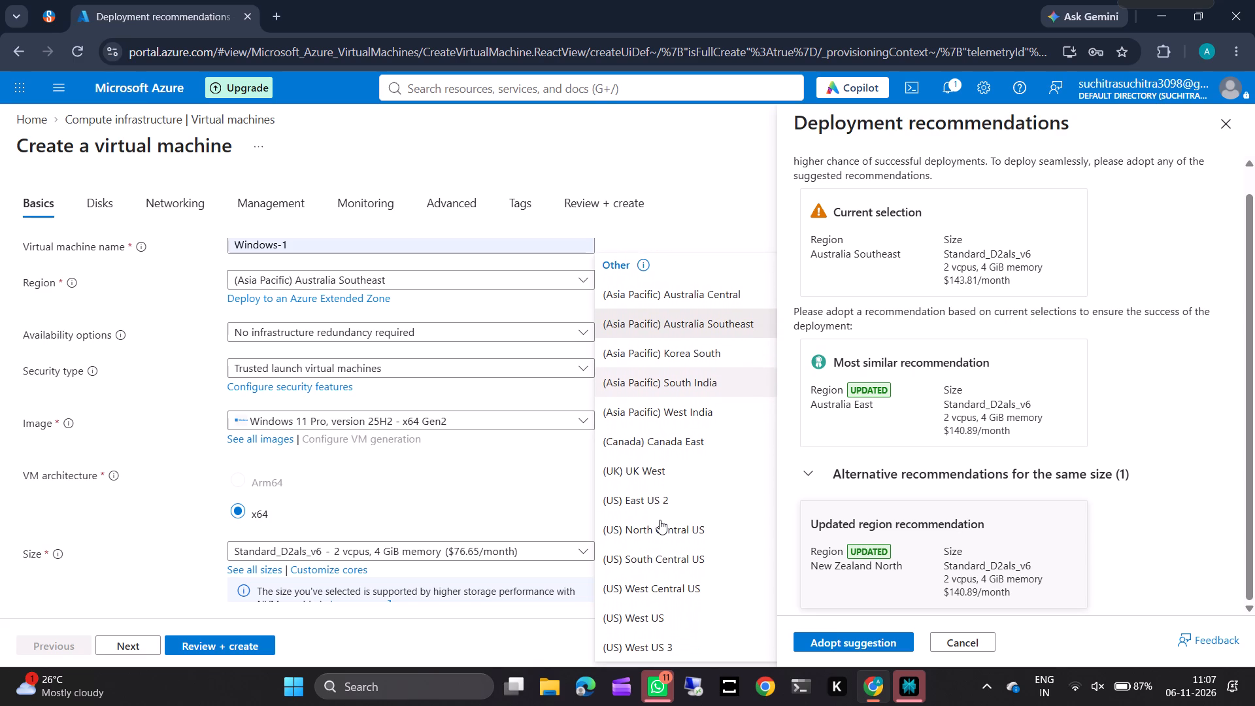
scroll(660, 520, down, 3)
scroll(660, 559, up, 2)
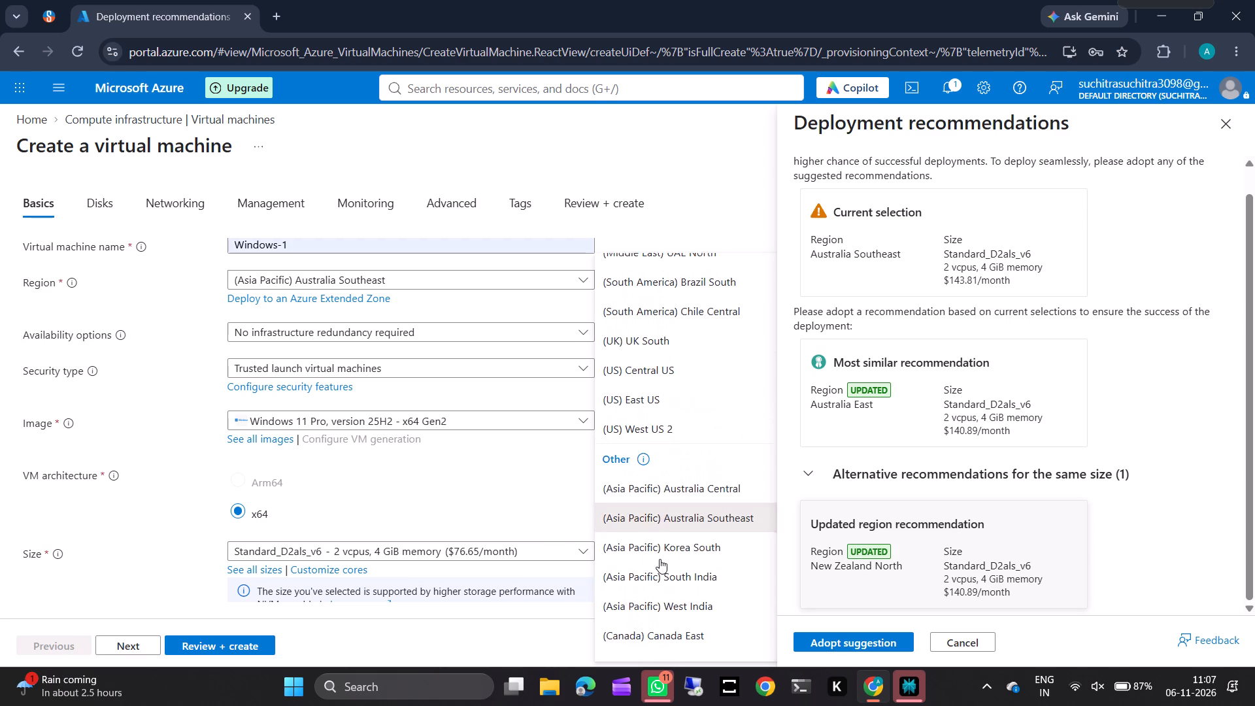
scroll(660, 559, up, 2)
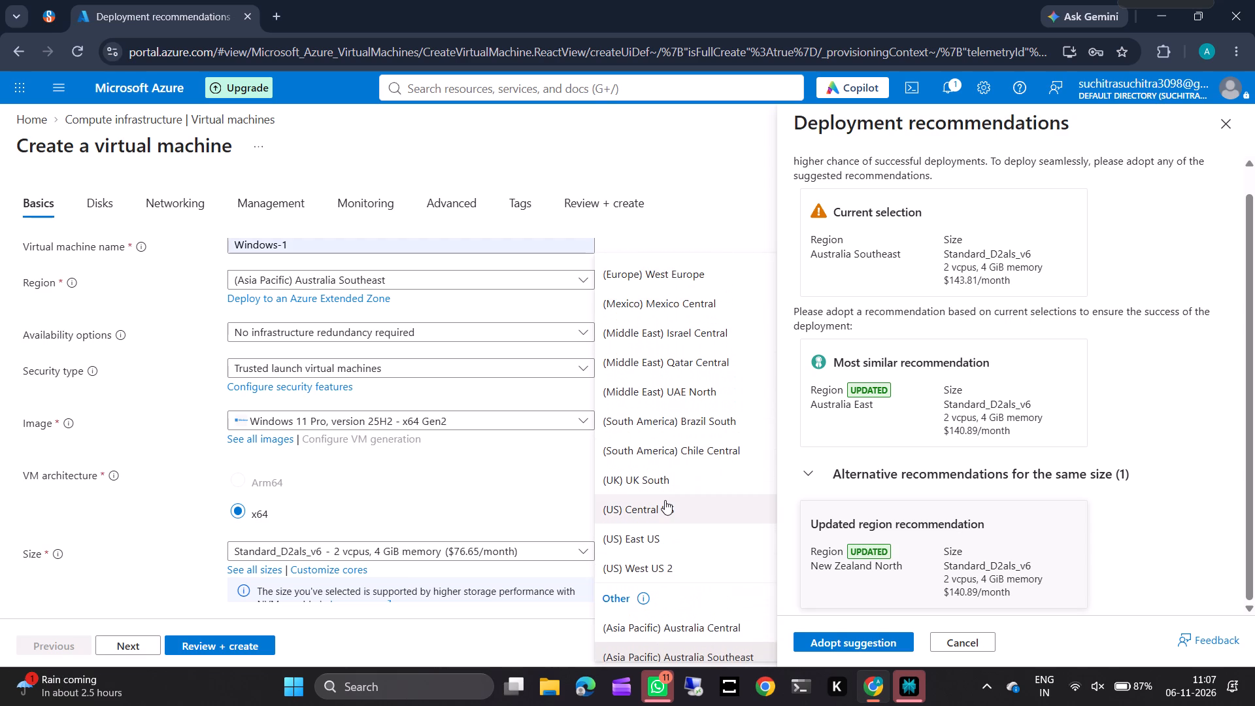
key(a)
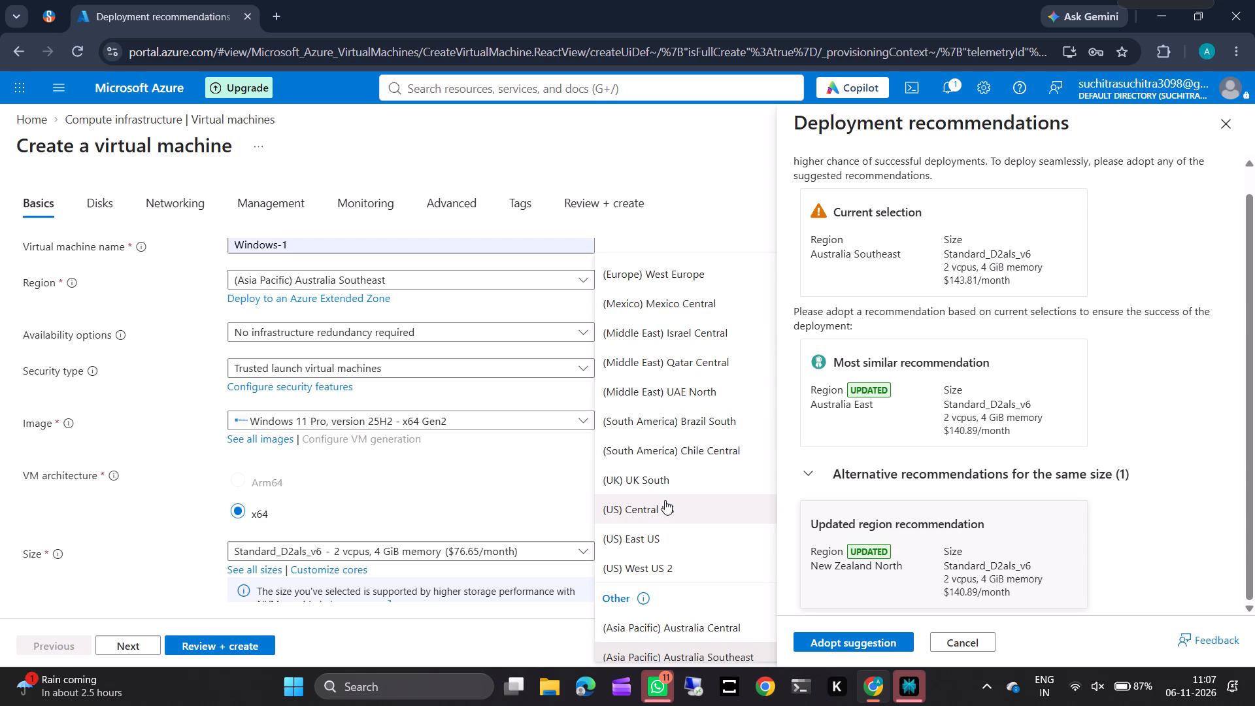
text(ust)
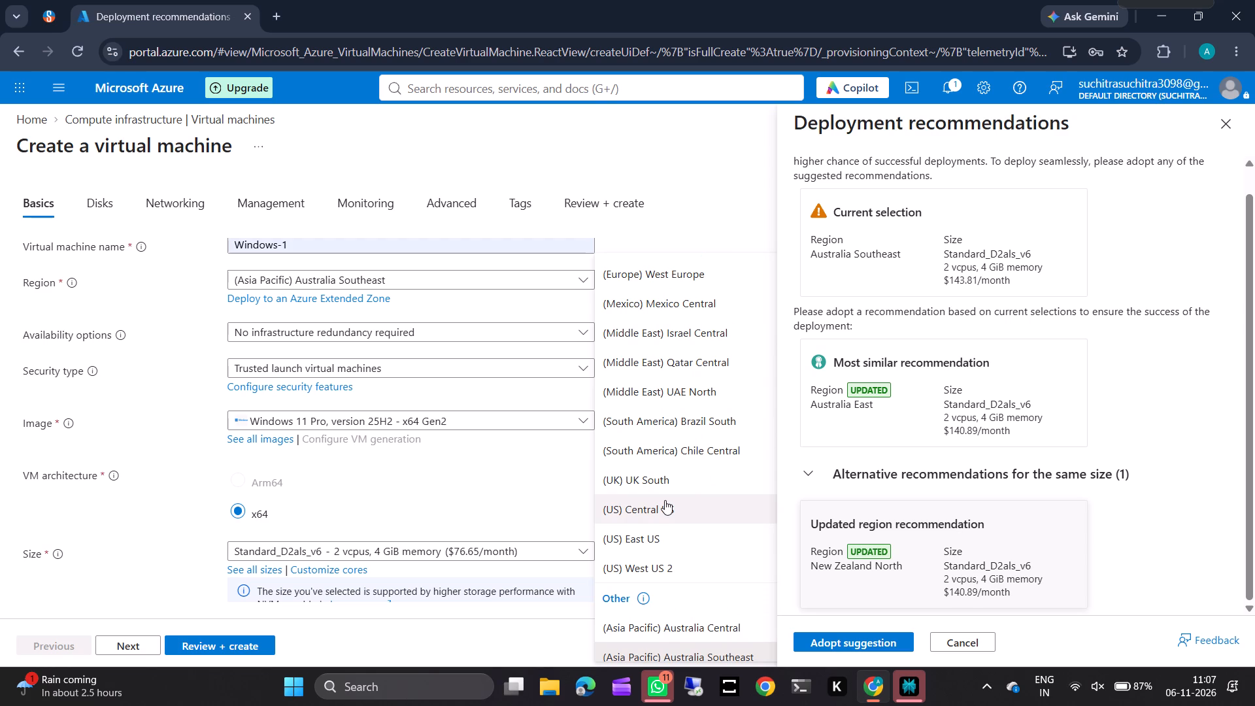
scroll(697, 504, down, 2)
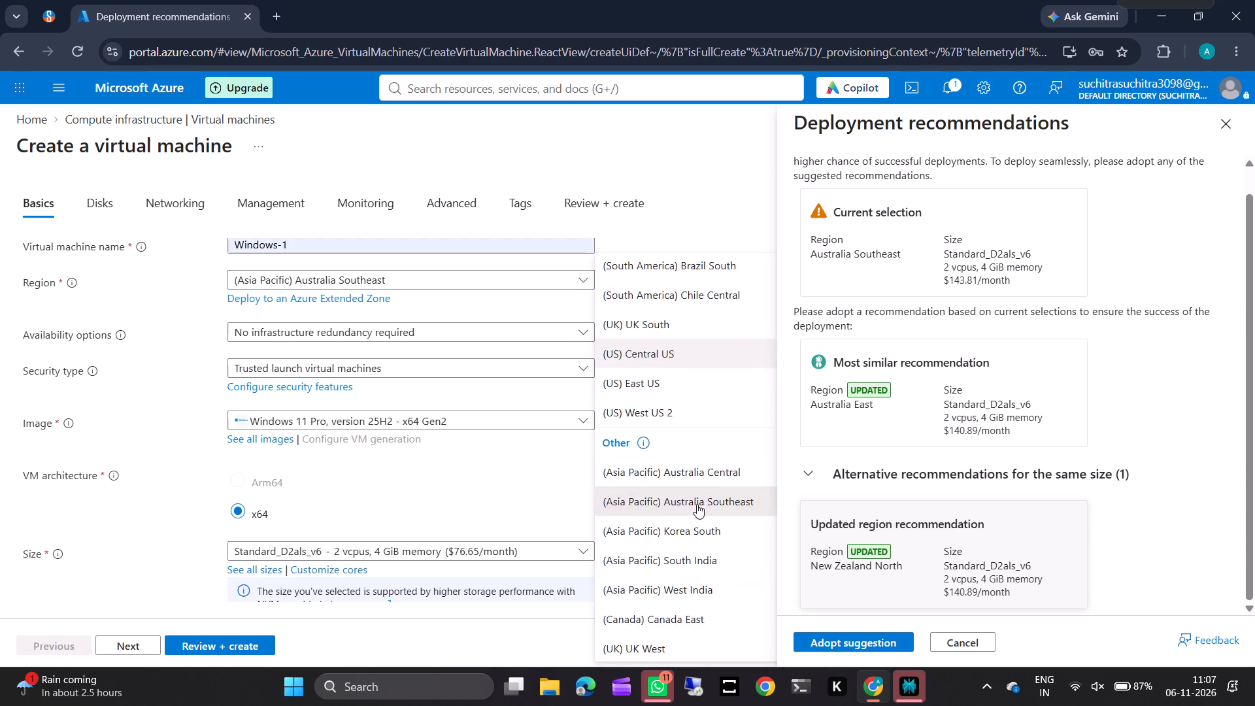
scroll(697, 504, down, 1)
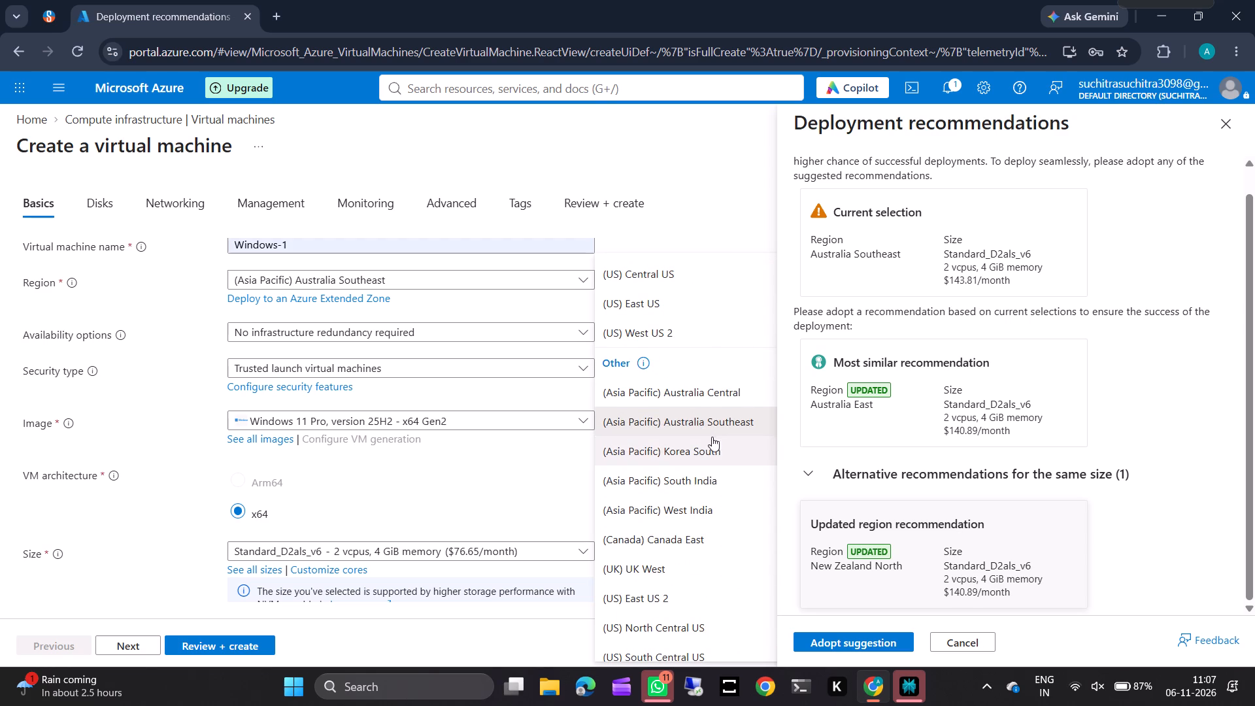
click(541, 483)
Dismiss the deployment recommendations without adopting one and close the region list, keeping Australia Southeast.
click(961, 641)
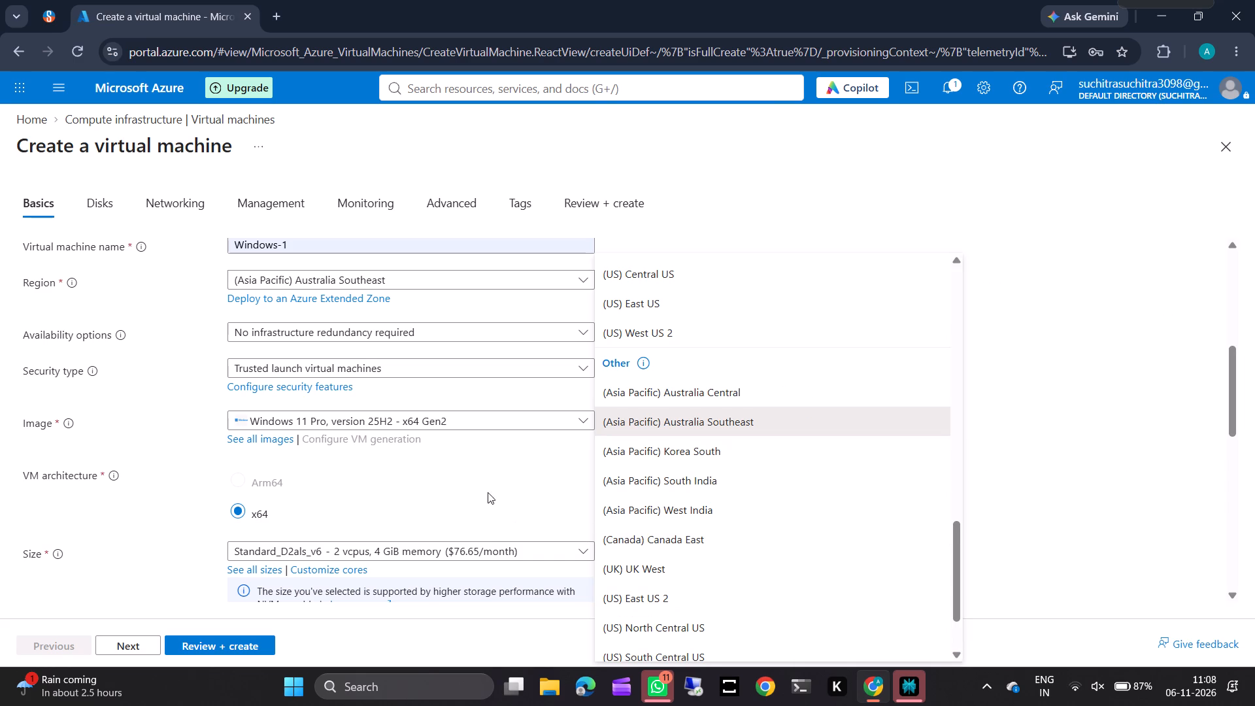
click(507, 473)
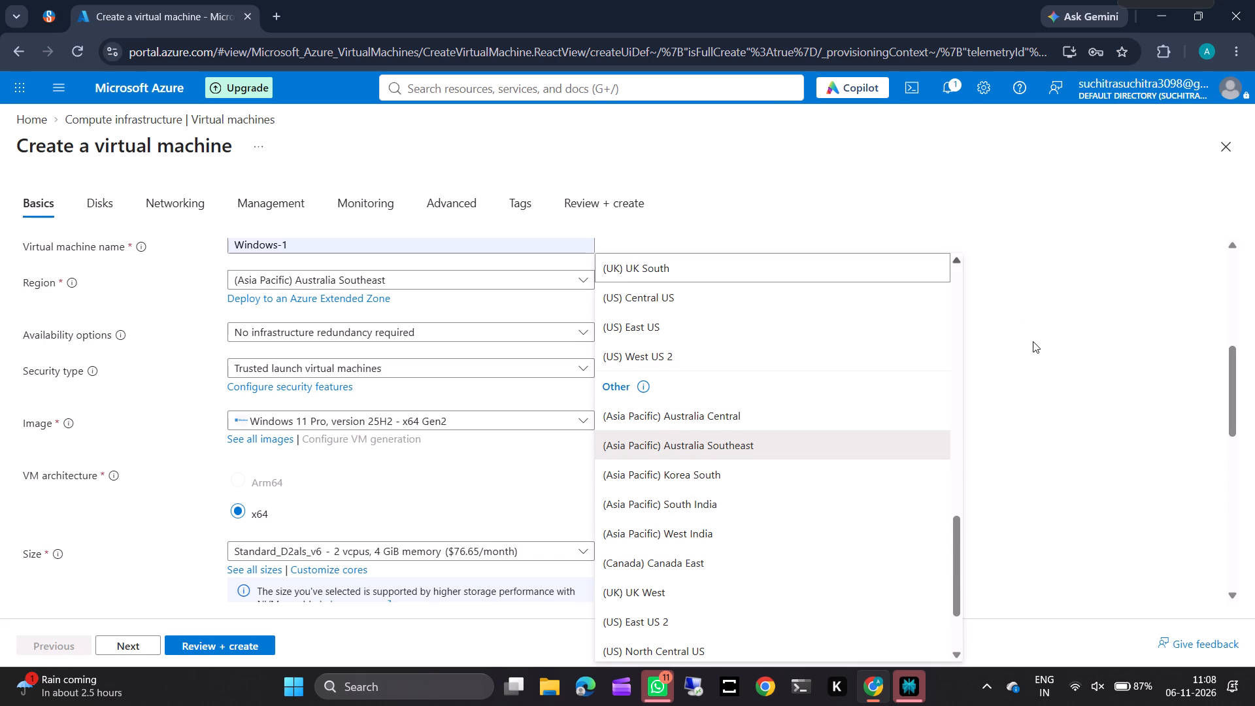
click(1033, 341)
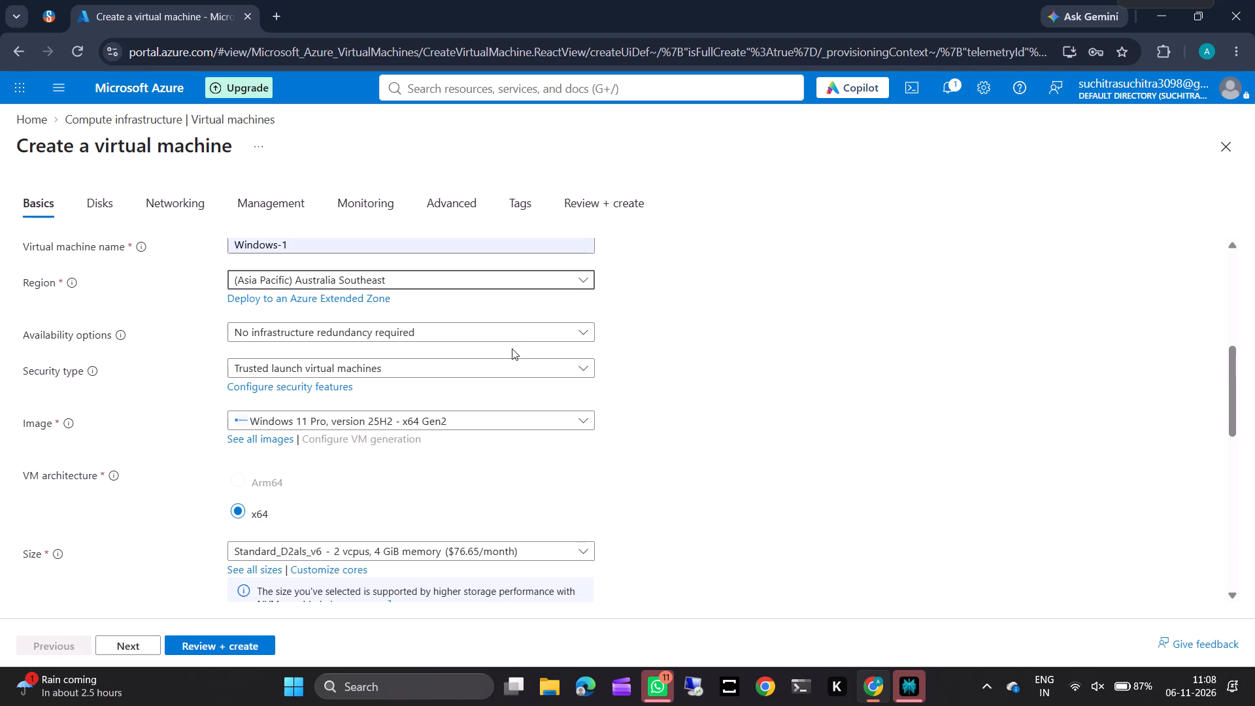
Advance from the basic settings through Disks and Networking to the Management settings, keeping the default disk options.
scroll(512, 348, down, 10)
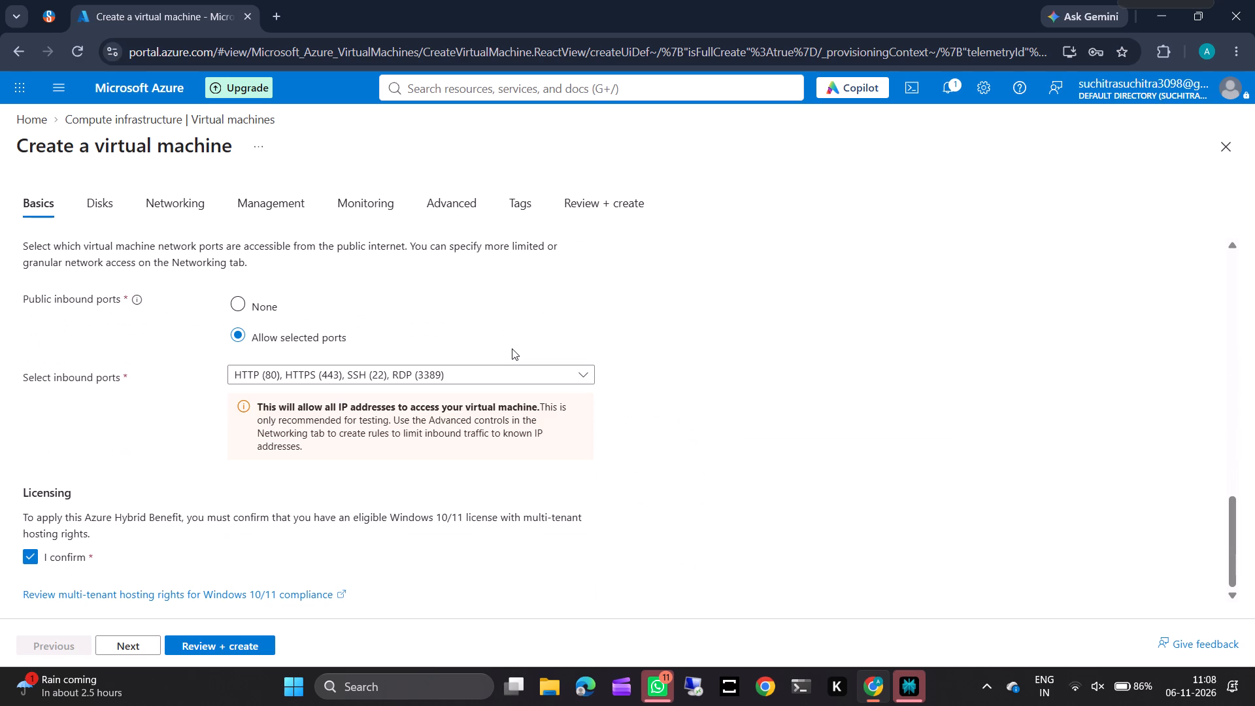
click(131, 648)
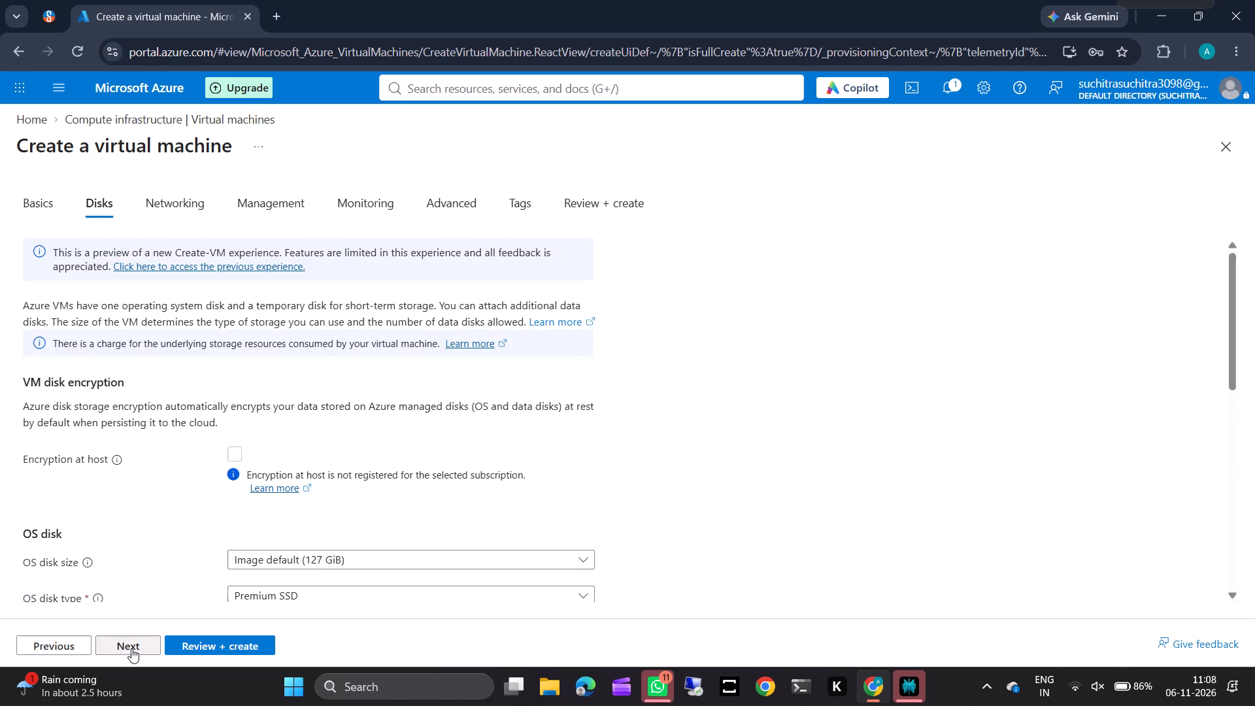
scroll(300, 439, down, 2)
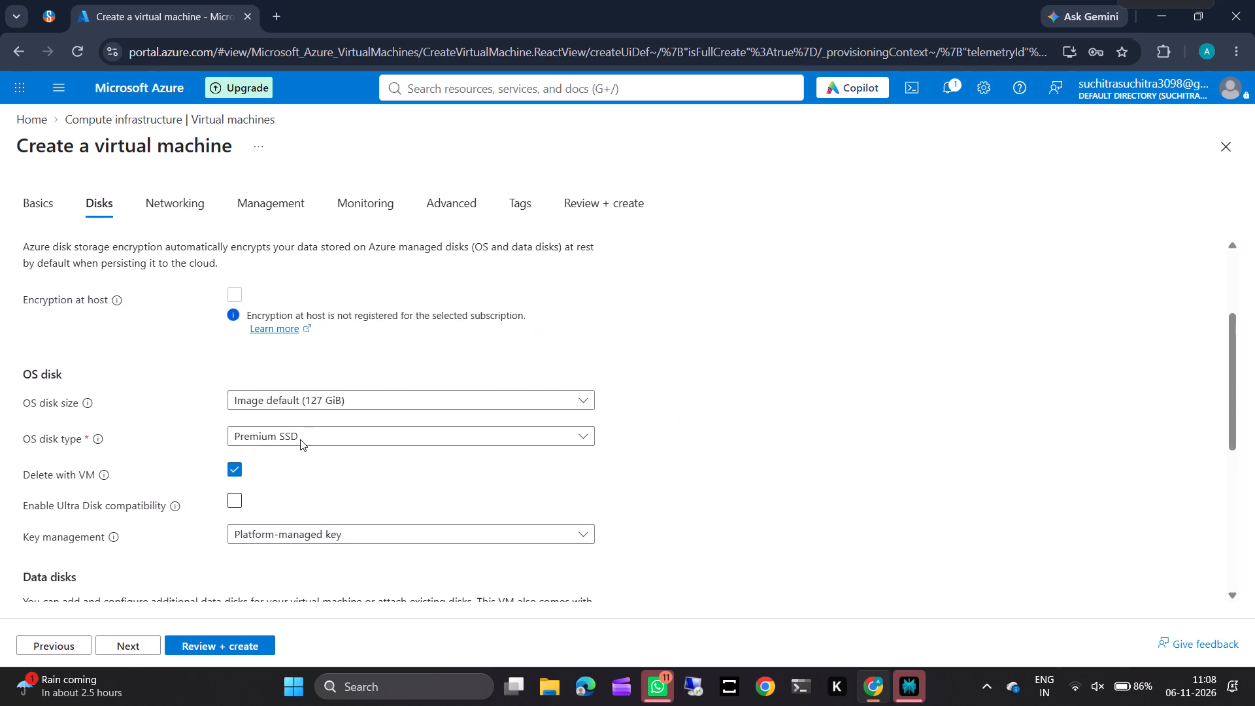
scroll(300, 439, down, 4)
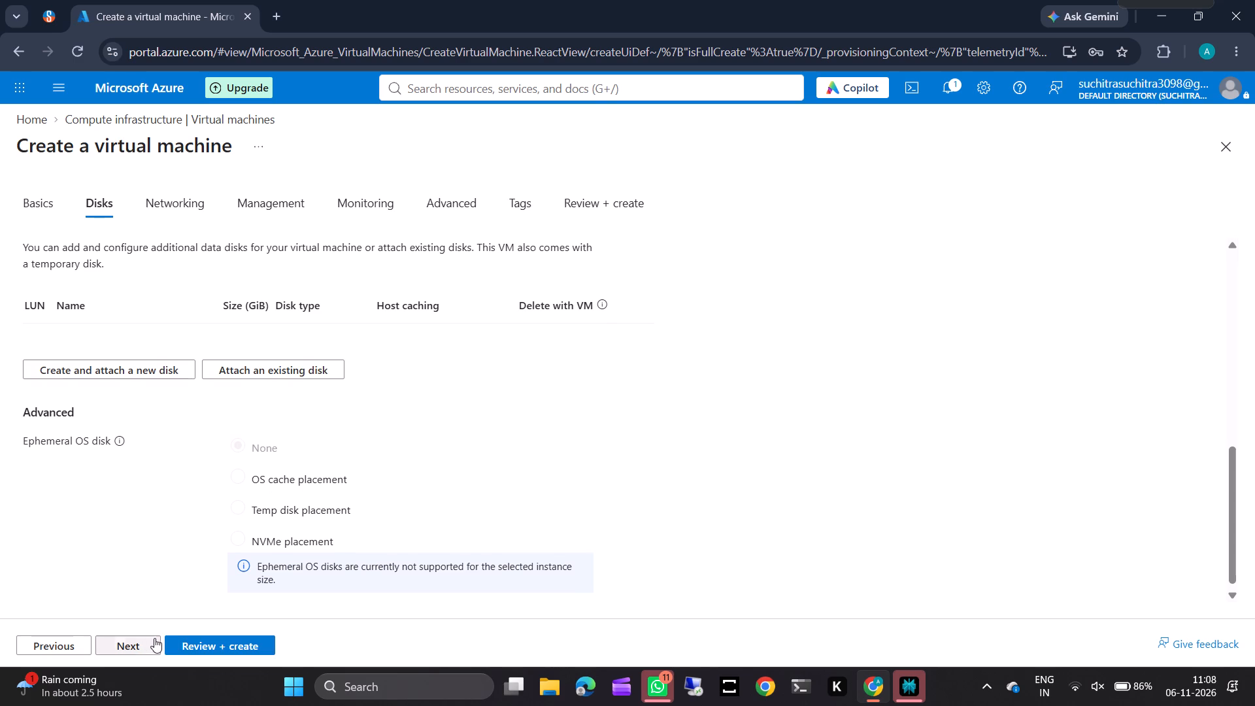
click(144, 639)
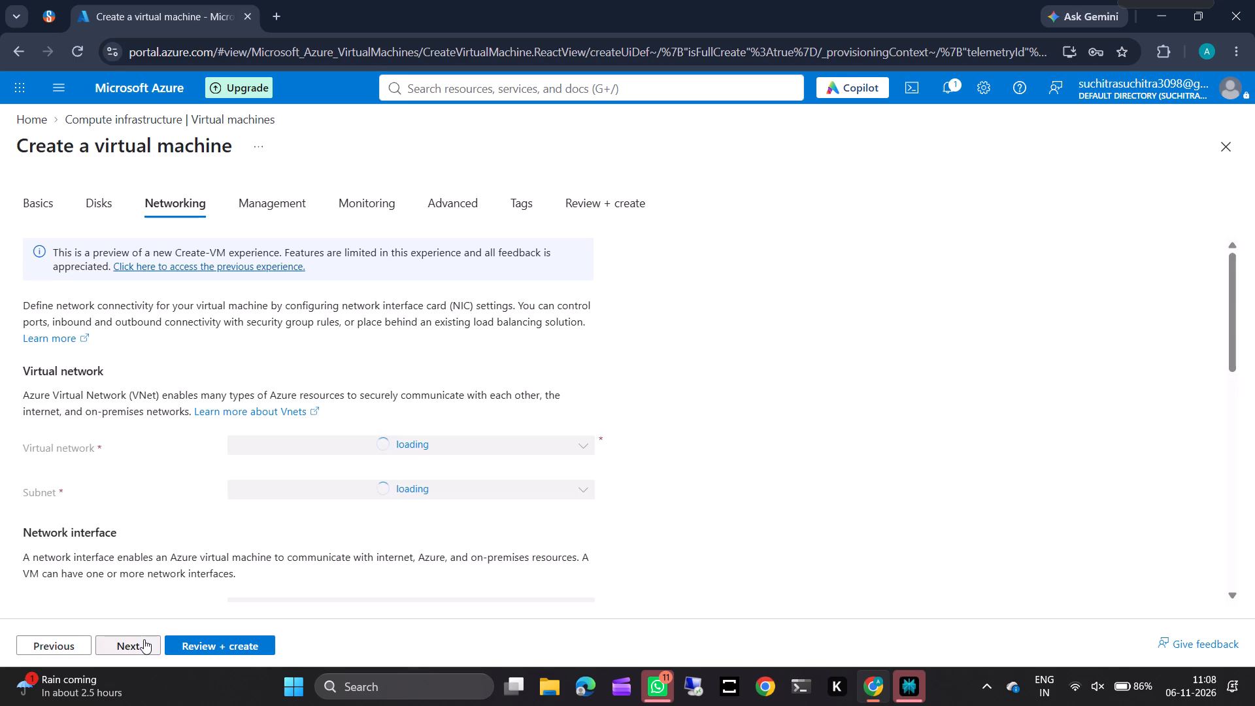
click(144, 639)
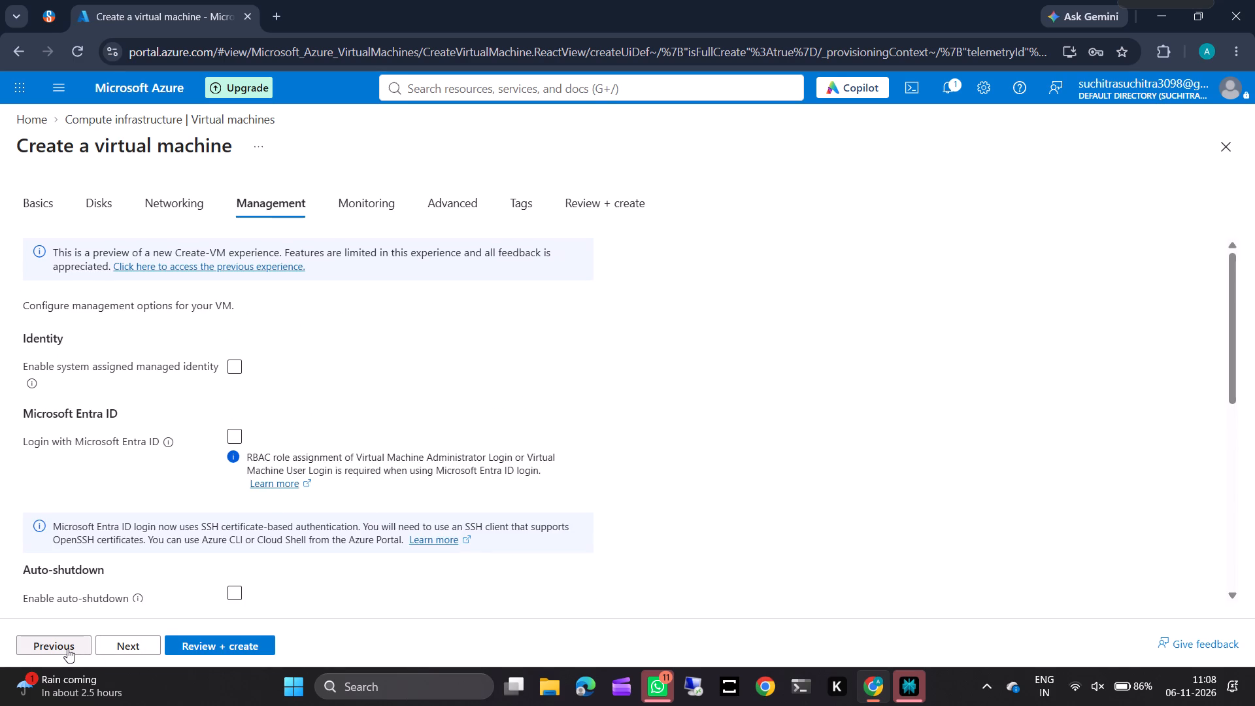
Return from Management to the Networking settings, then submit the virtual machine configuration for review and validation.
click(67, 648)
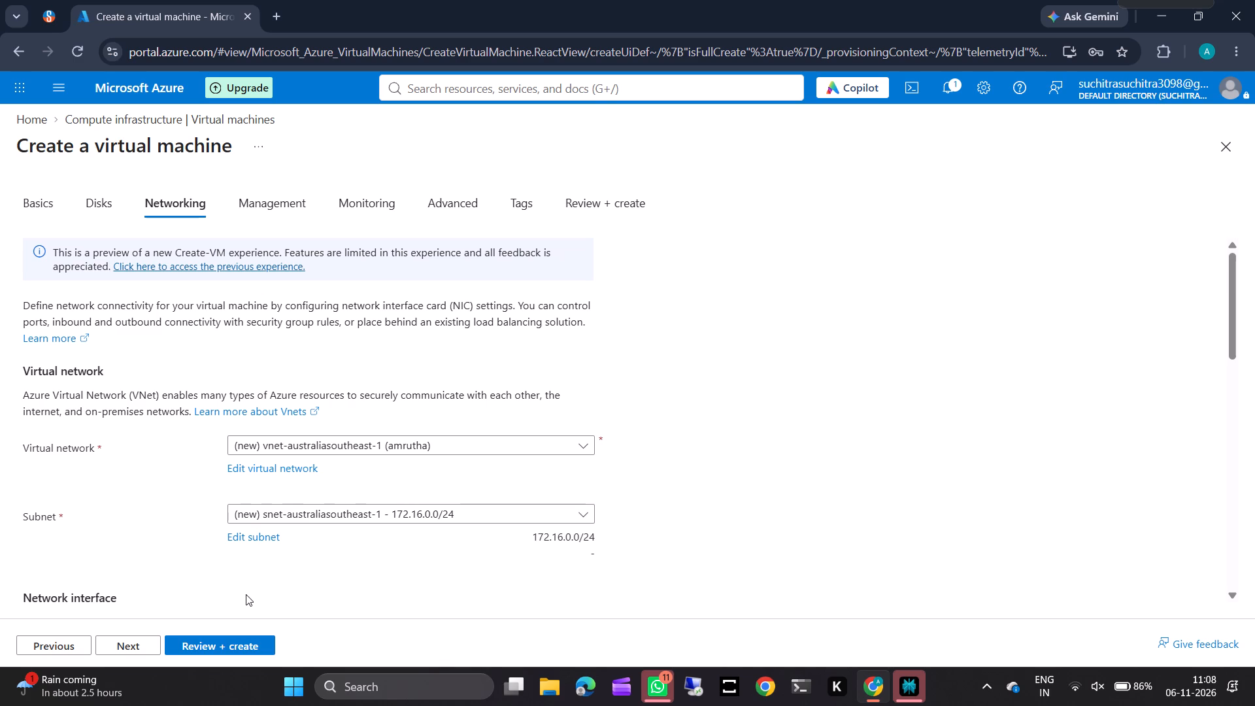
click(241, 639)
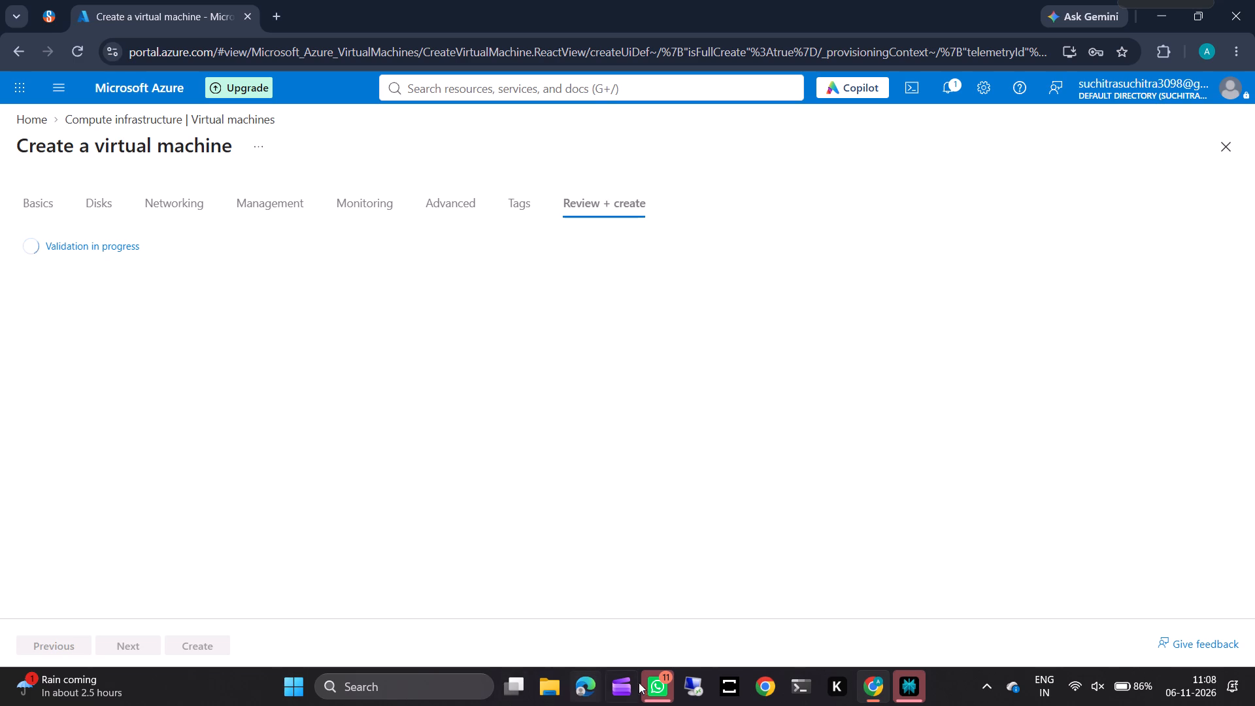
click(731, 541)
Switch to Microsoft Edge and search the web for "gmail" from the new tab page.
click(577, 695)
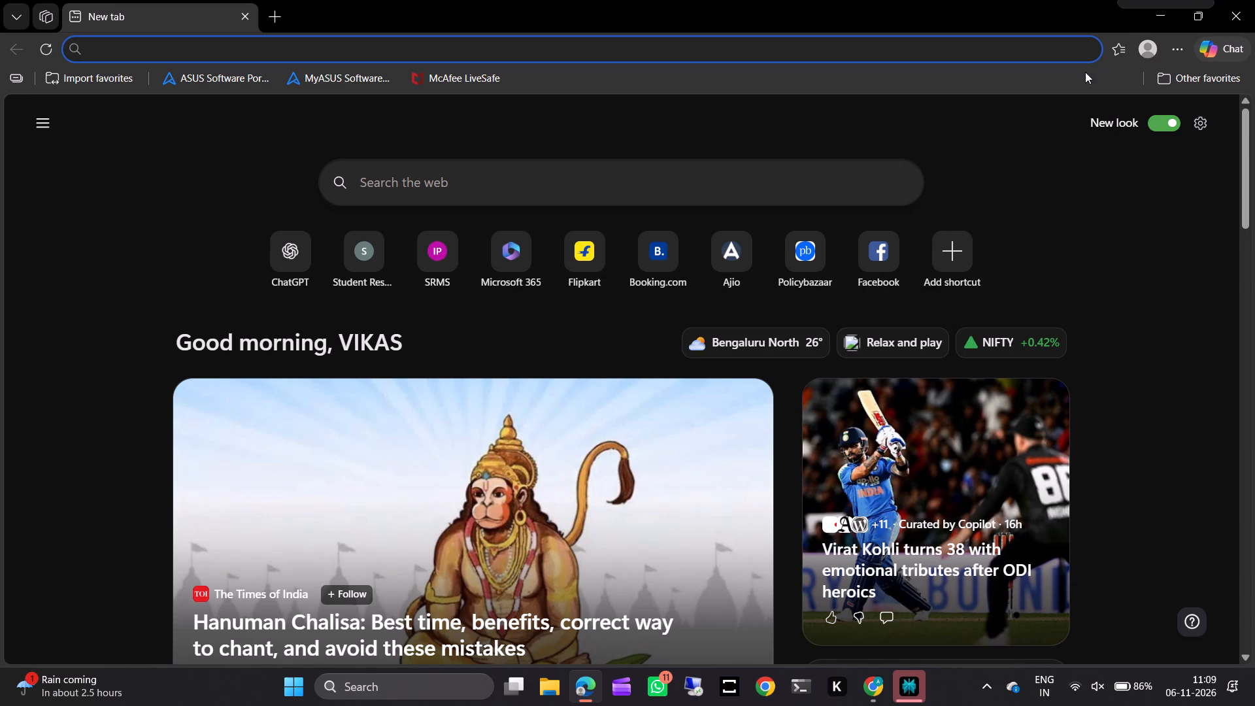
click(845, 180)
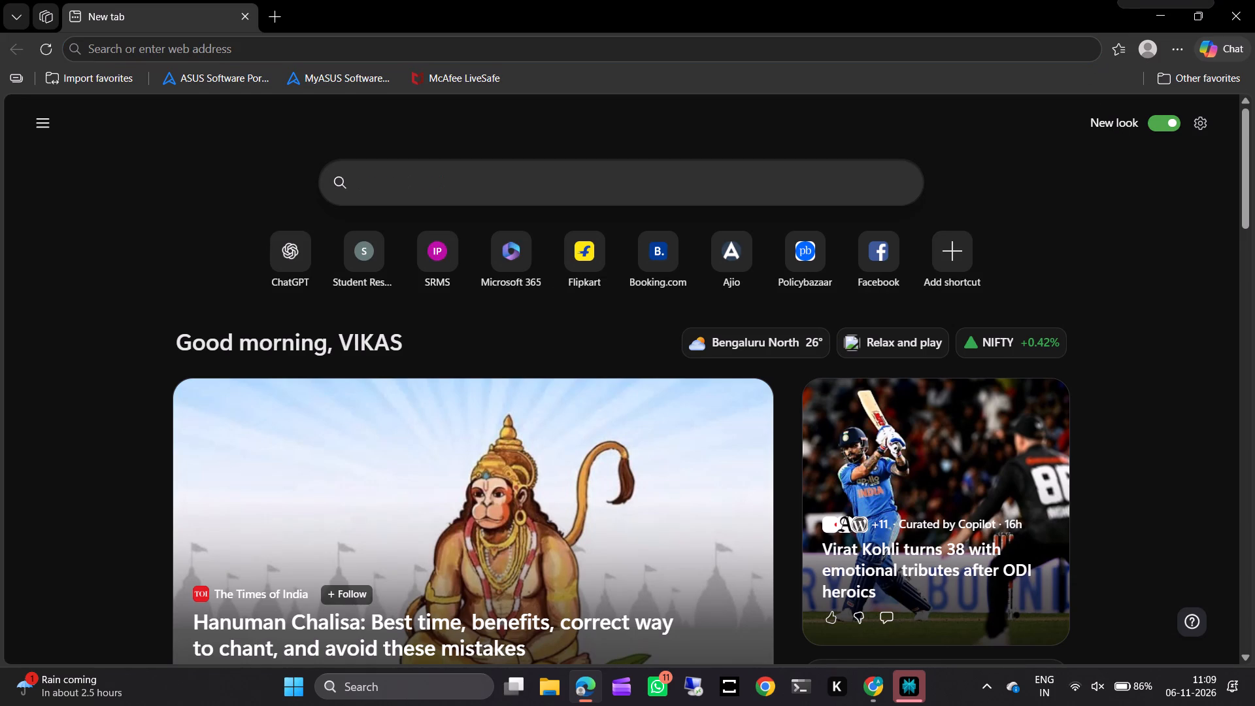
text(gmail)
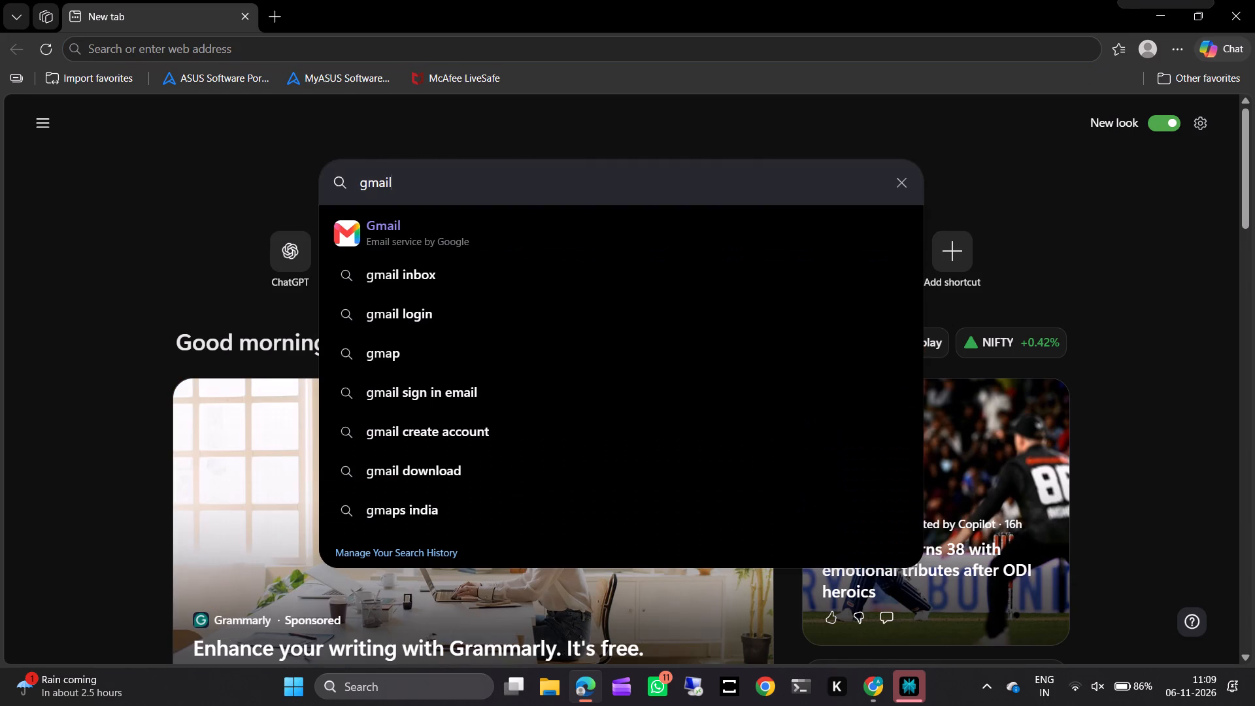